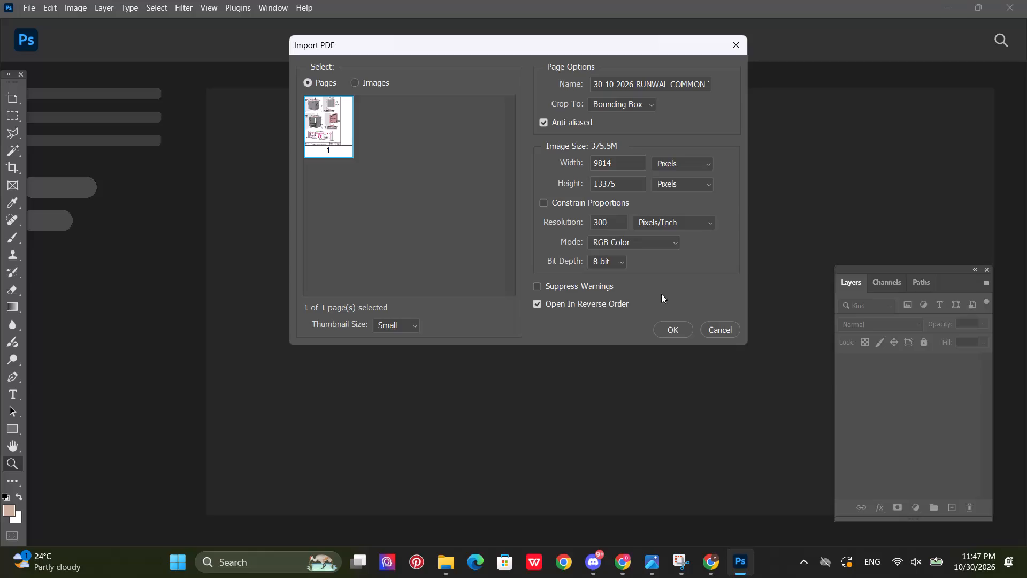
Import page 1 of the RUNWAL COMMON PDF at 9814 × 13375 pixels, 300 pixels/inch, in 8-bit RGB Color.
left_click(658, 326)
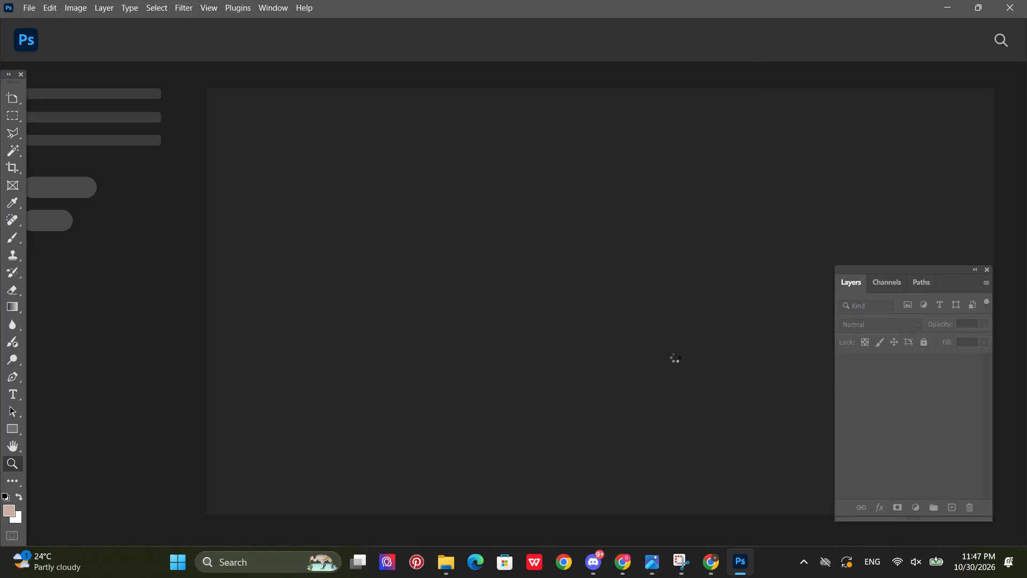
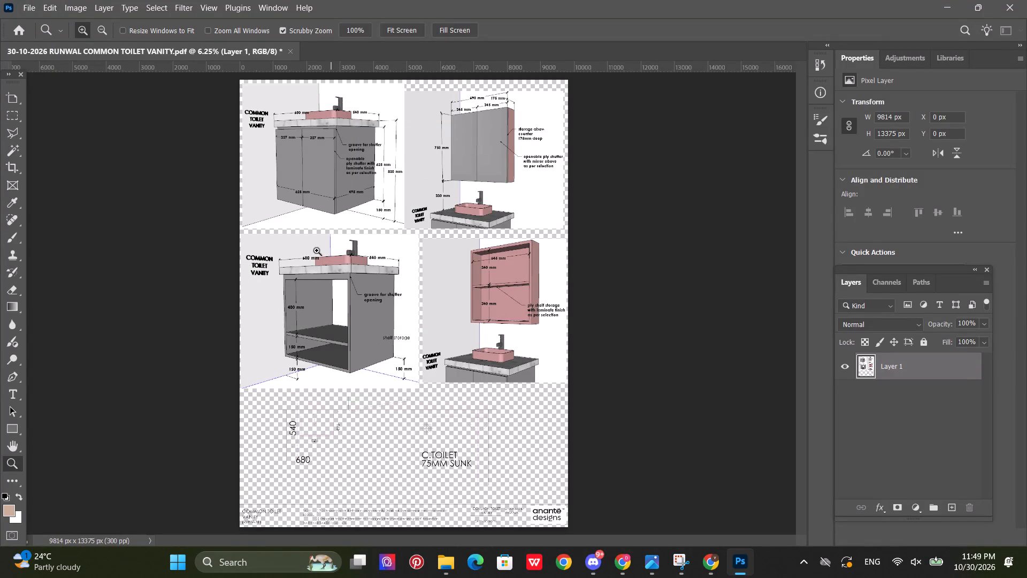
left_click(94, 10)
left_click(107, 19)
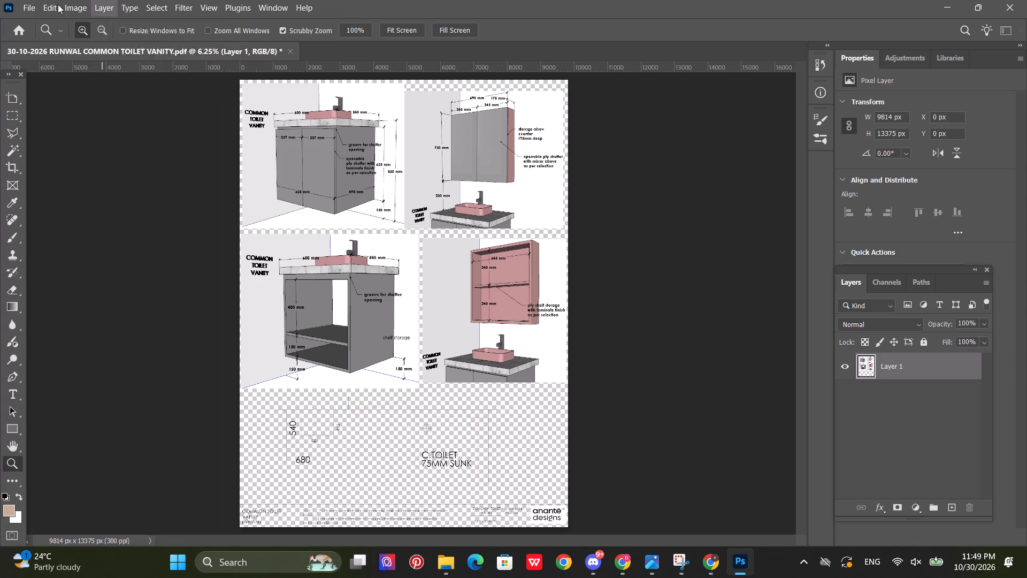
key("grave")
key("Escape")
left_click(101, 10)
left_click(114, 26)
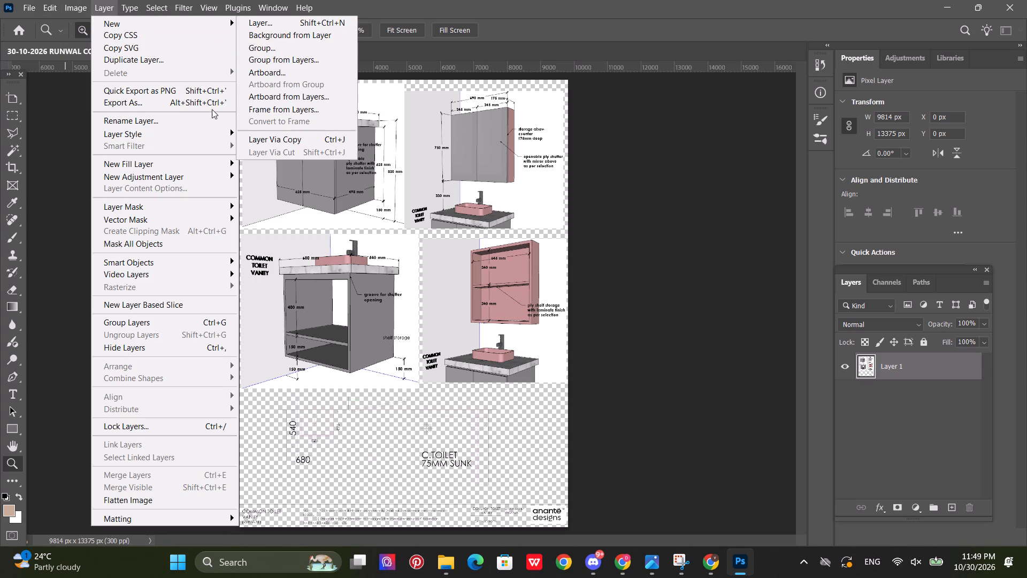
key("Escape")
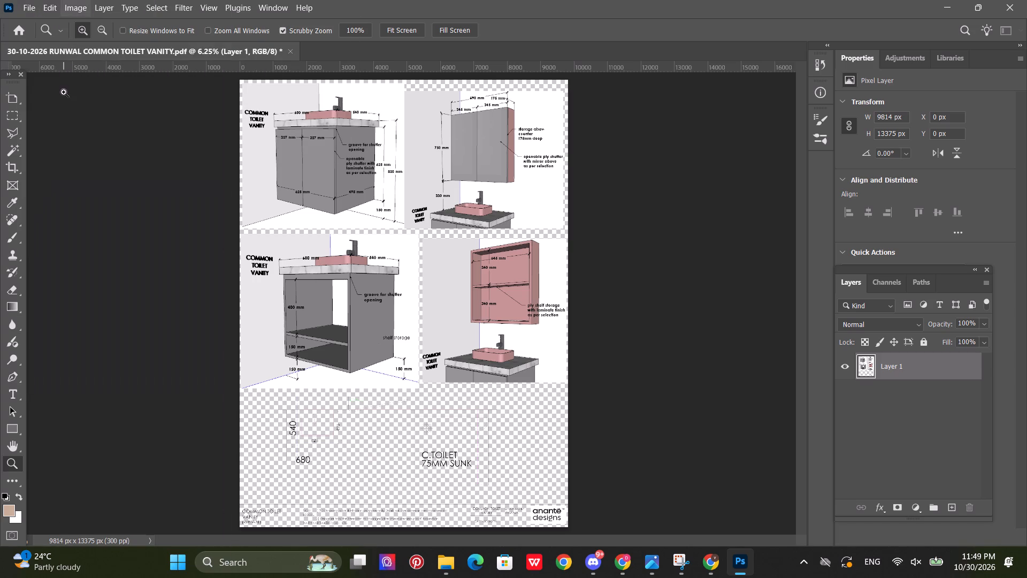
Add a new layer and fill it with solid white (ffffff) in Normal mode at 100% opacity.
left_click(951, 505)
left_click(98, 6)
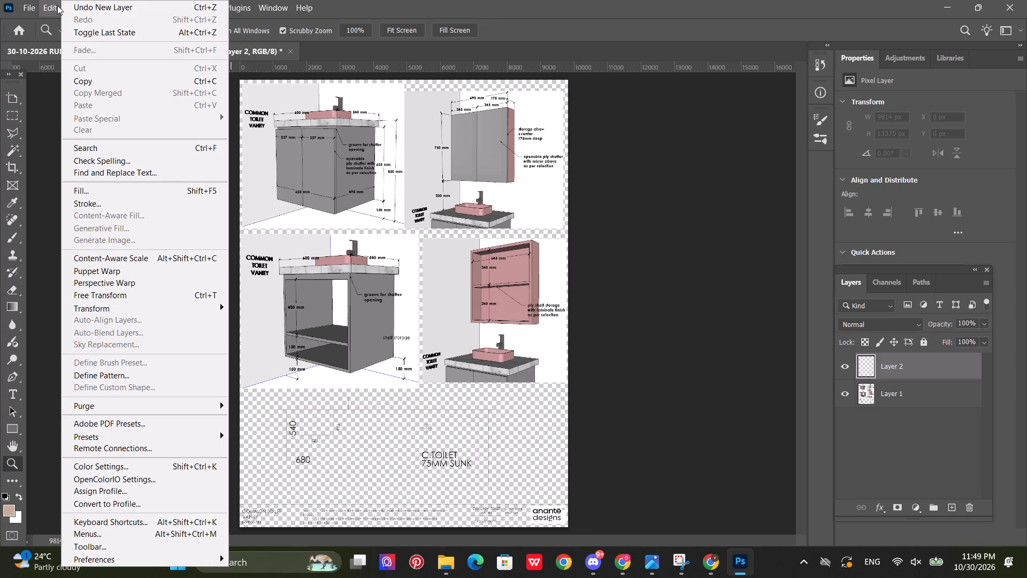
left_click(122, 189)
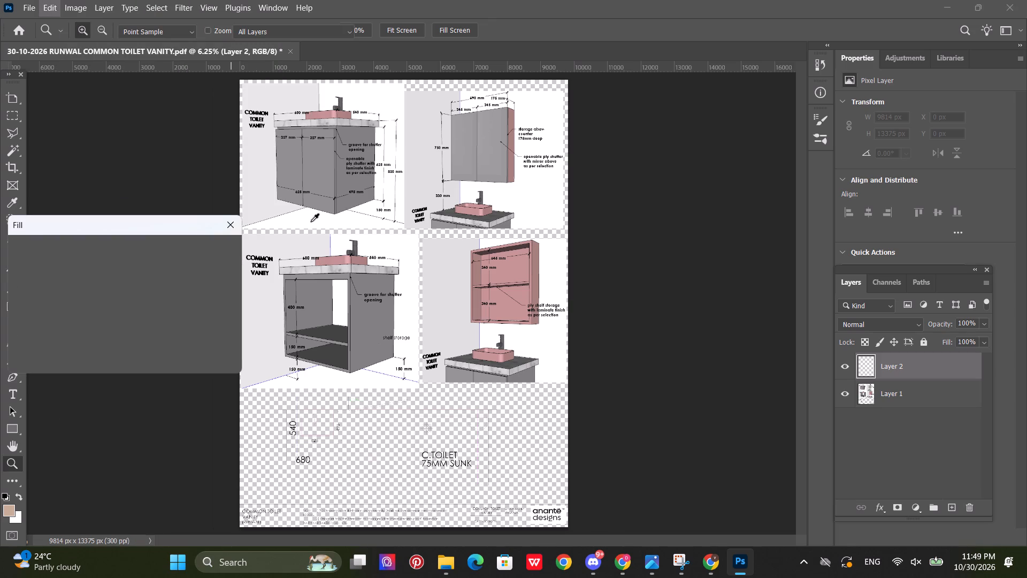
left_click(134, 244)
left_click(143, 290)
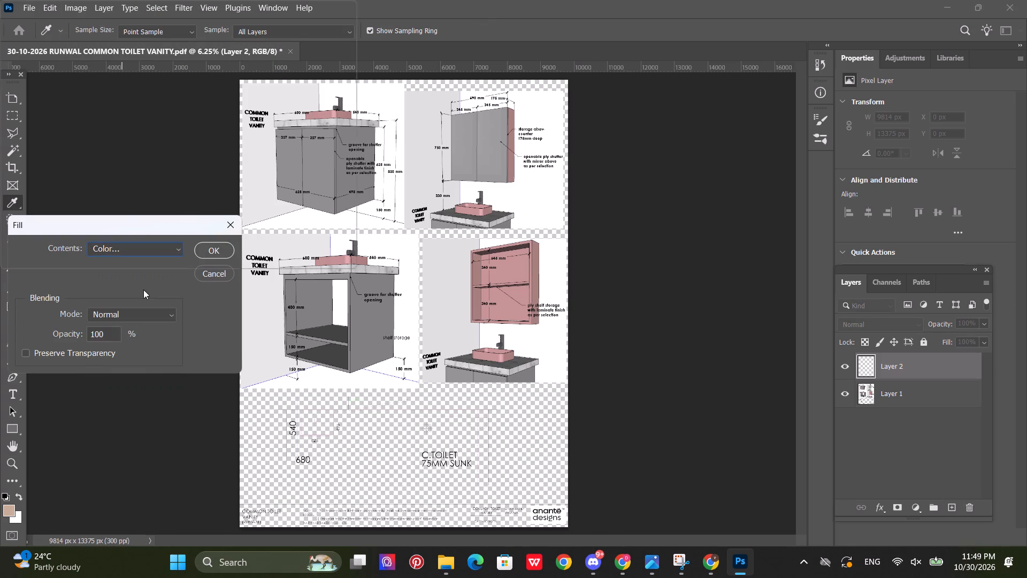
left_click(958, 267)
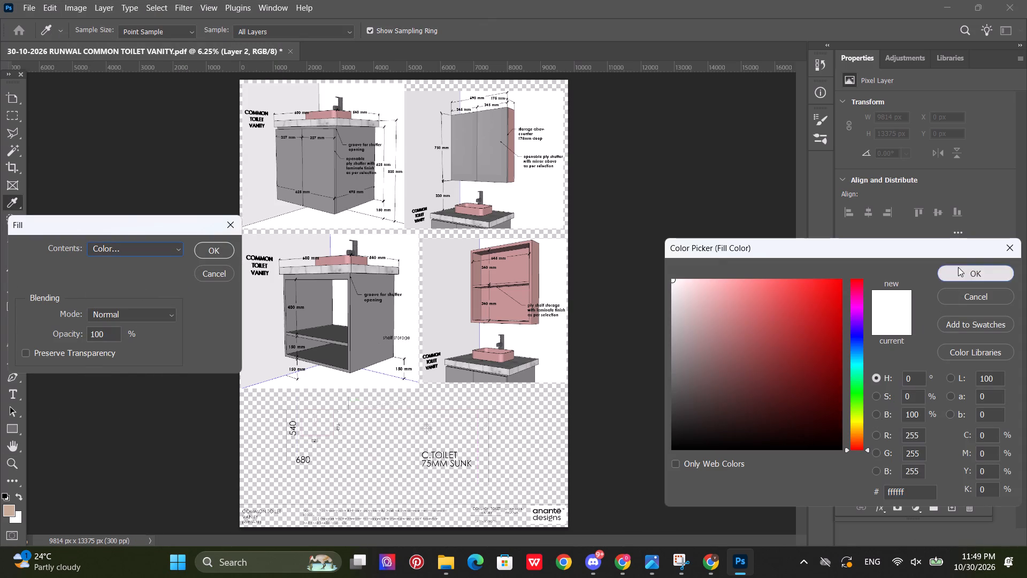
left_click(217, 254)
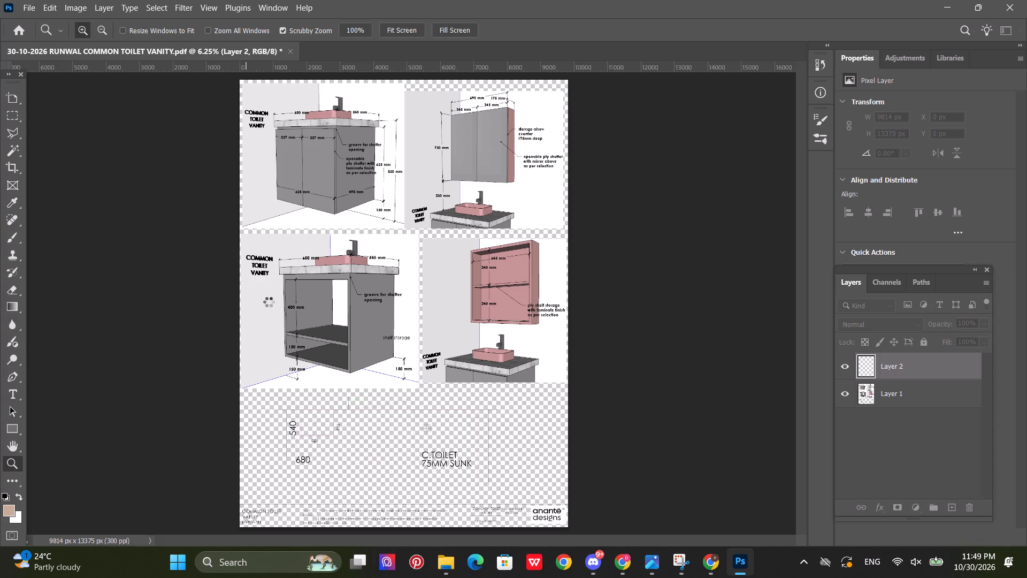
scroll(283, 303, "down", 1)
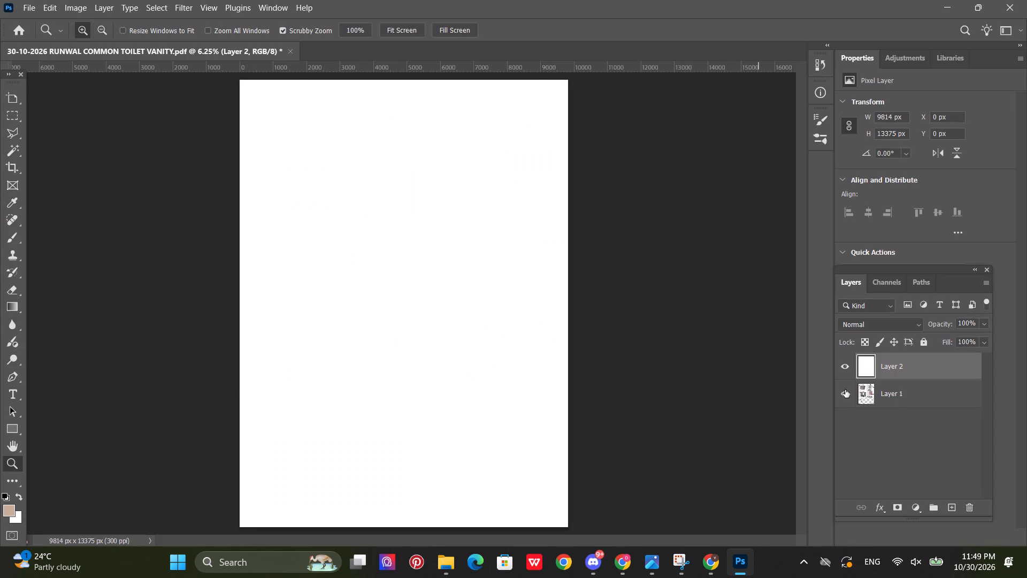
Move the white-filled Layer 2 beneath the drawing on Layer 1.
left_click(912, 365)
left_click_drag(906, 364, 919, 408)
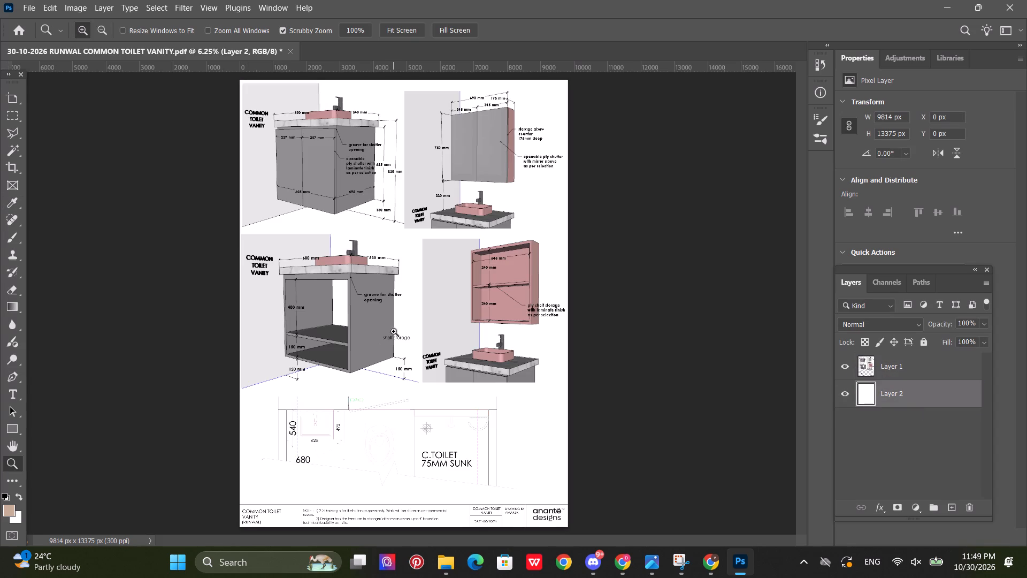
Outline the 540 mm dimension label above the open-shelf vanity's counter with a polygonal lasso selection.
left_click_drag(374, 259, 391, 253)
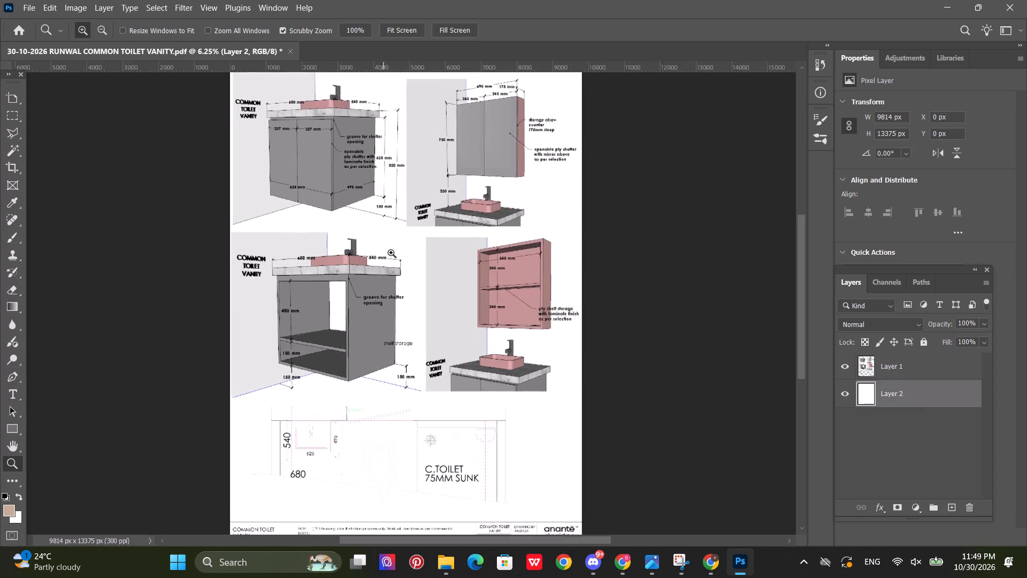
left_click_drag(391, 253, 386, 267)
scroll(384, 269, "up", 3)
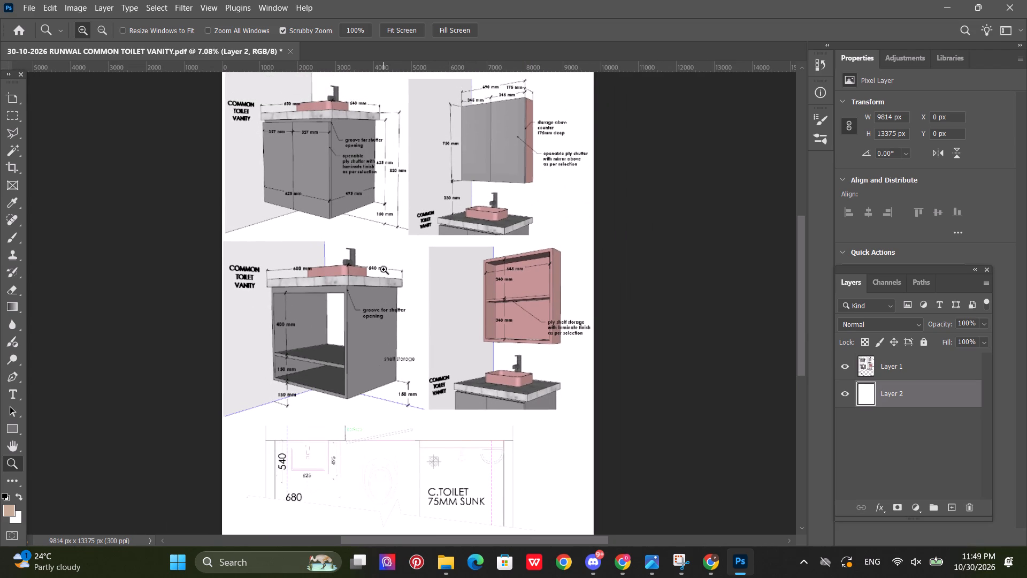
left_click_drag(360, 216, 381, 214)
scroll(377, 210, "up", 3)
scroll(375, 209, "down", 3)
scroll(361, 285, "down", 8)
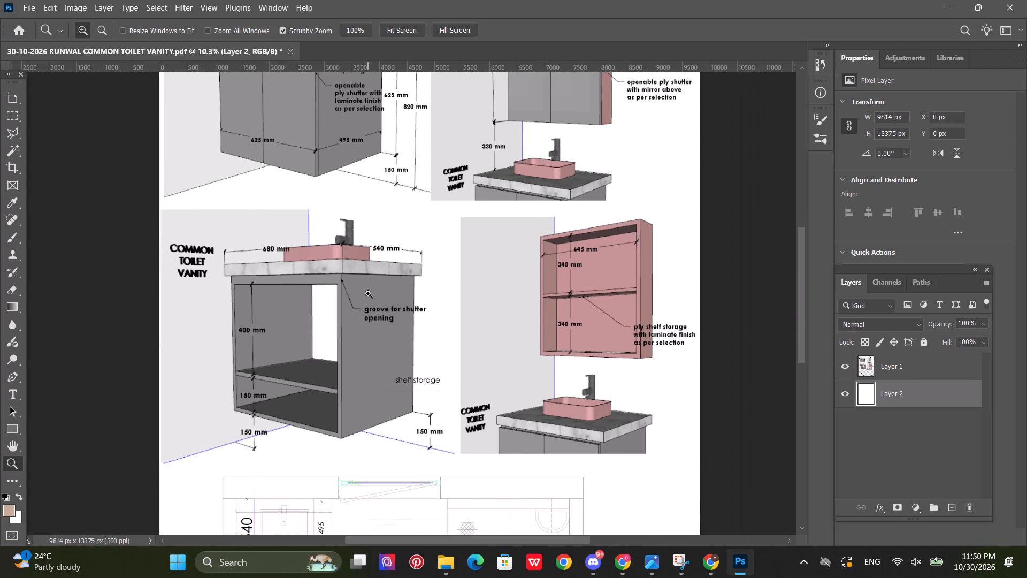
scroll(368, 293, "down", 1)
scroll(369, 293, "up", 4)
left_click_drag(376, 268, 481, 237)
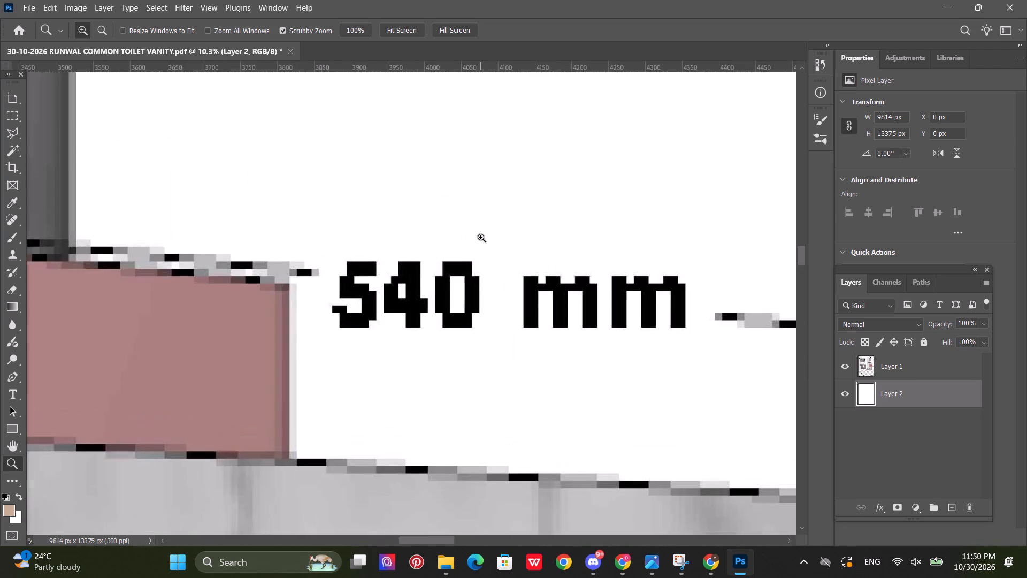
left_click_drag(481, 237, 464, 245)
left_click(14, 129)
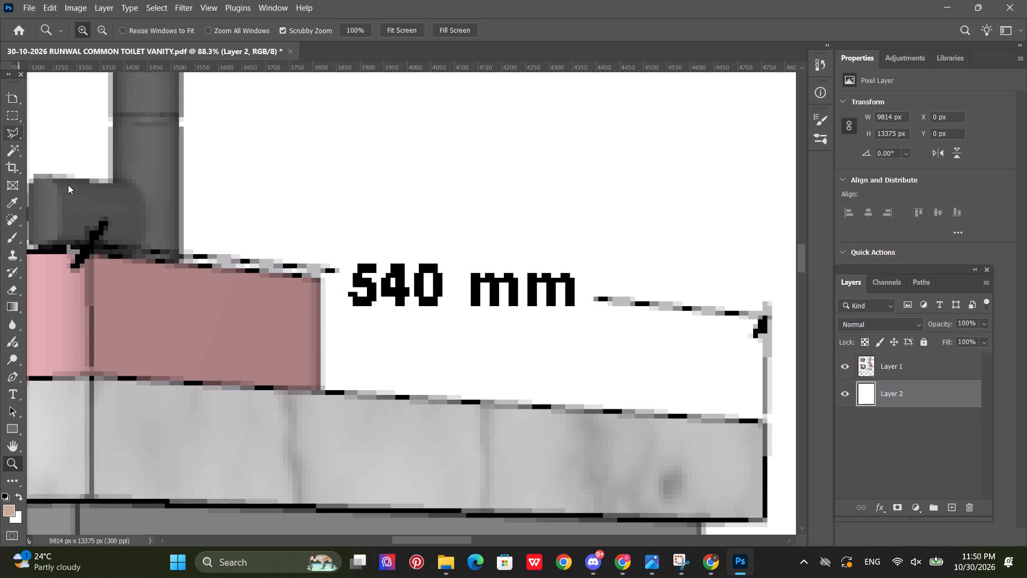
left_click(352, 243)
left_click(346, 313)
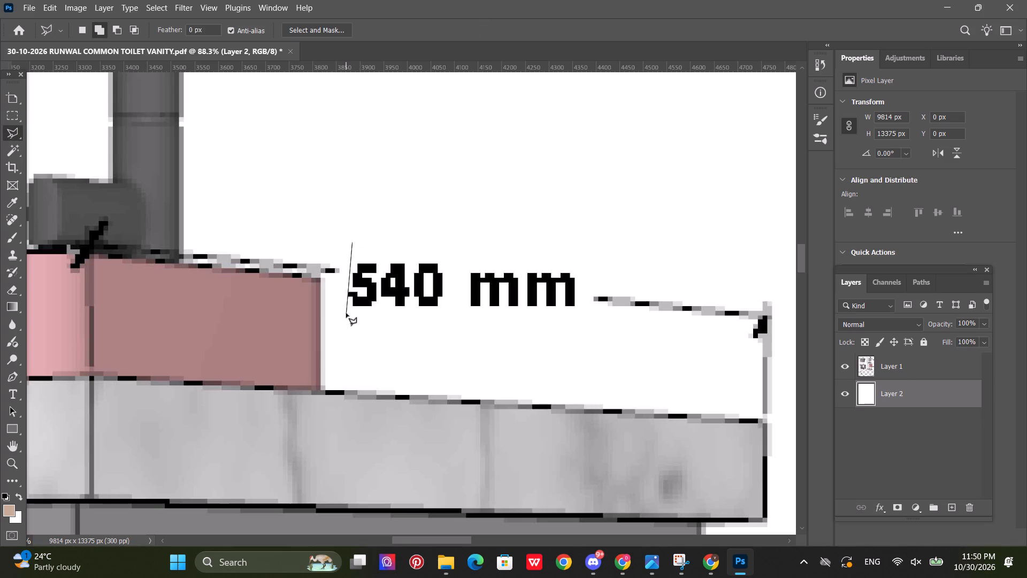
left_click_drag(587, 322, 589, 313)
left_click(585, 236)
left_click(353, 243)
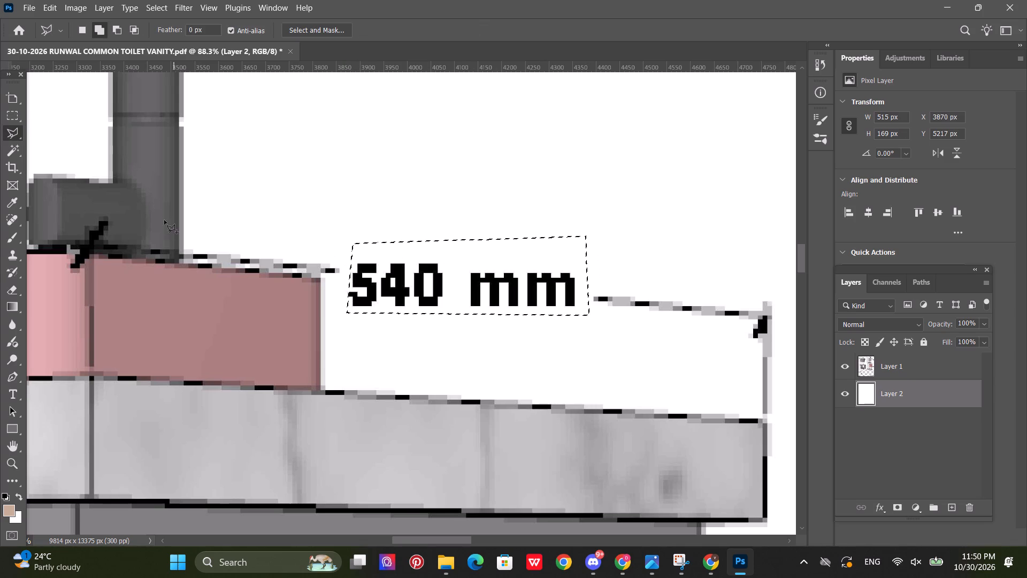
Sample the white background and try to brush over the selected 540 mm label on Layer 2 and on a new layer above it.
left_click(11, 200)
left_click(258, 185)
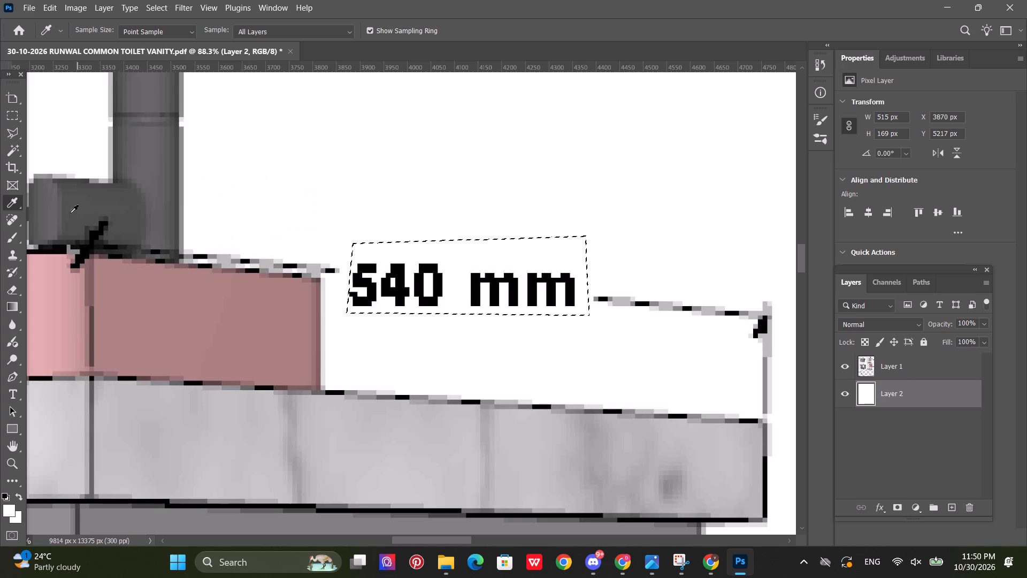
left_click(8, 233)
left_click_drag(290, 260, 591, 300)
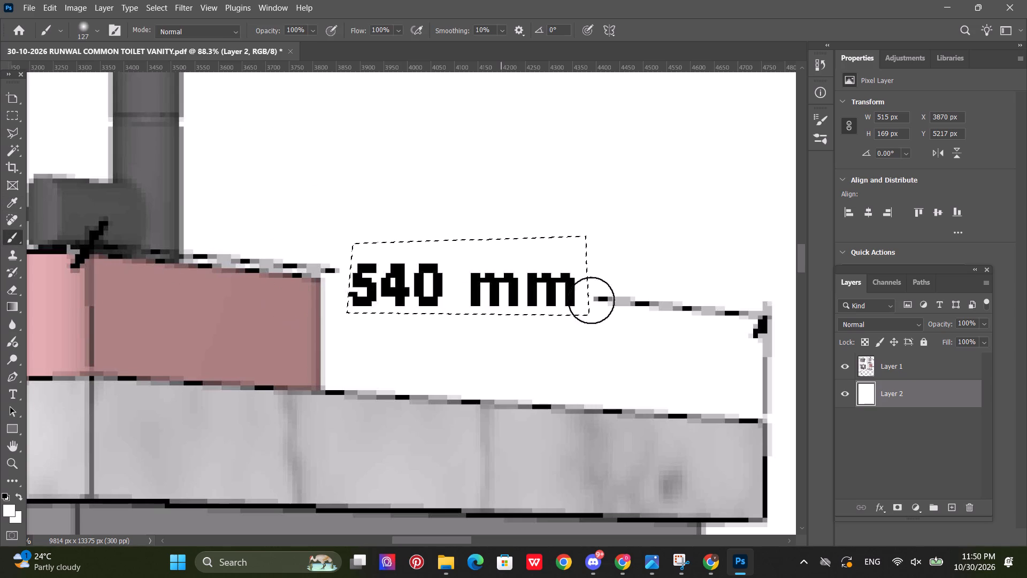
left_click_drag(591, 300, 532, 306)
left_click(949, 513)
left_click_drag(348, 298, 473, 278)
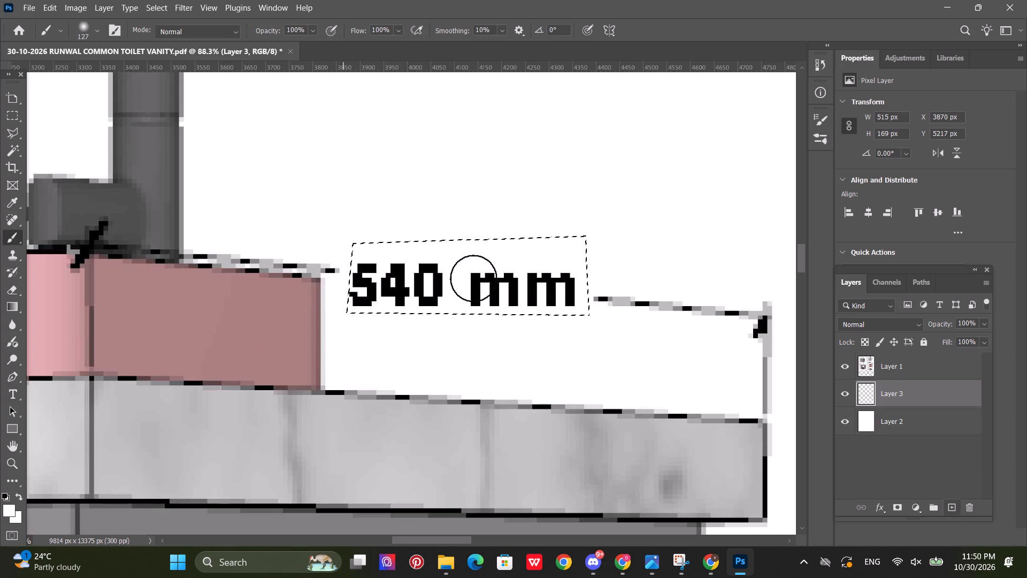
left_click_drag(473, 278, 440, 276)
Add a new layer above Layer 1, paint out the selected 540 mm label in white, and clear the selection.
left_click(919, 366)
left_click(956, 505)
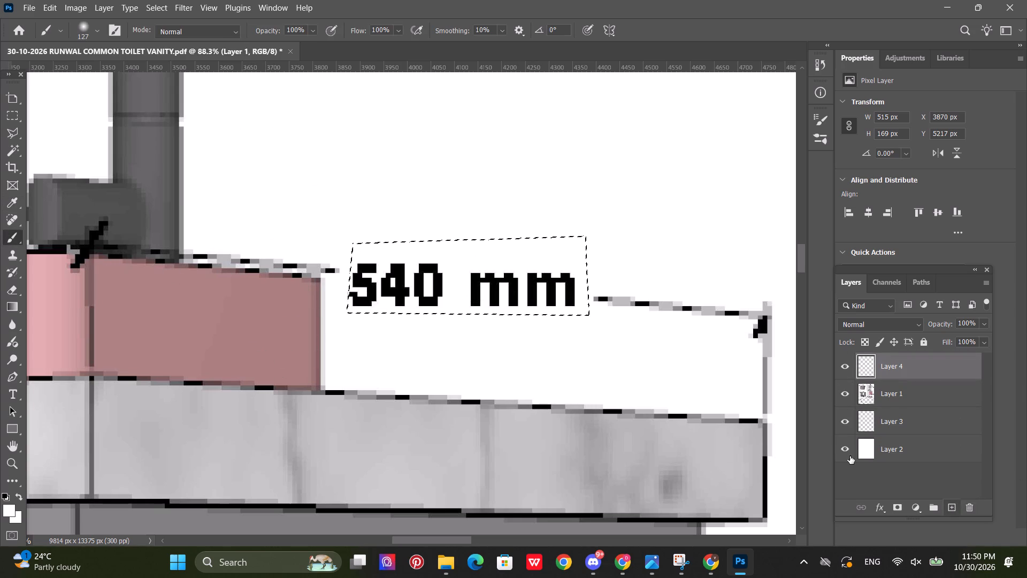
left_click_drag(418, 279, 313, 292)
left_click_drag(396, 286, 660, 325)
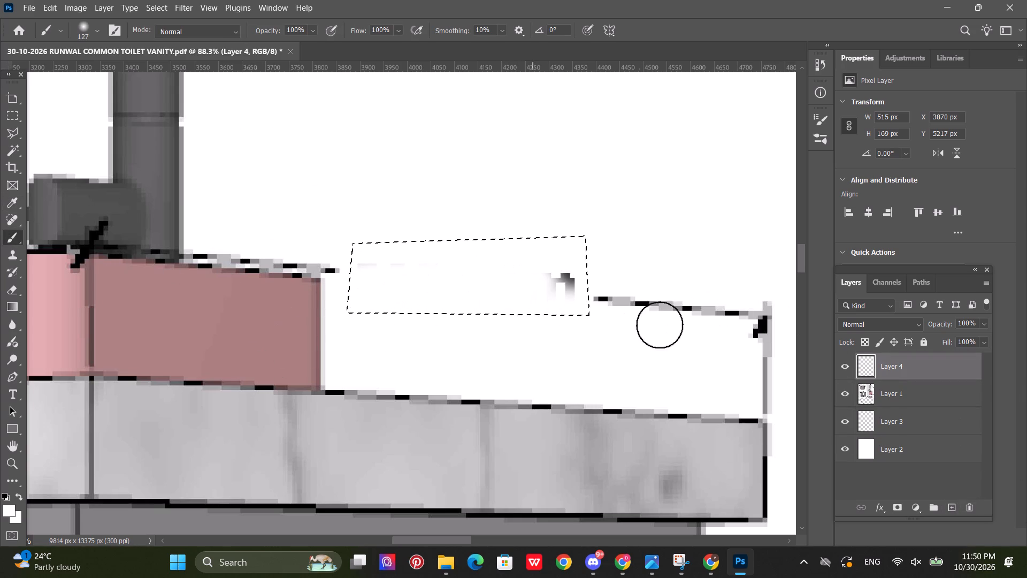
left_click_drag(660, 325, 672, 286)
key("ctrl+d")
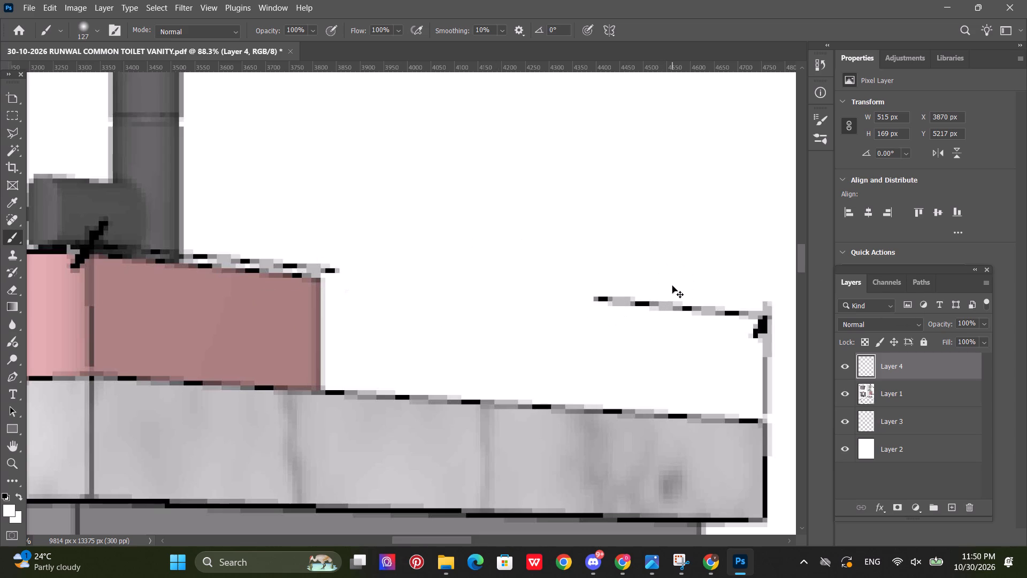
Add the text 430 in near-black in the gap where the 540 mm label was painted out.
left_click(15, 392)
left_click(381, 274)
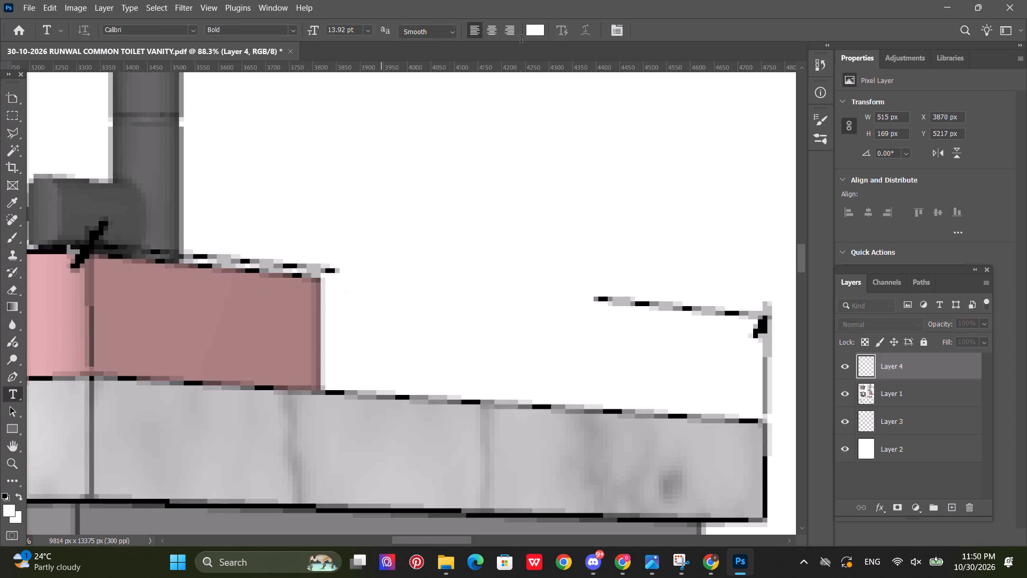
left_click(542, 33)
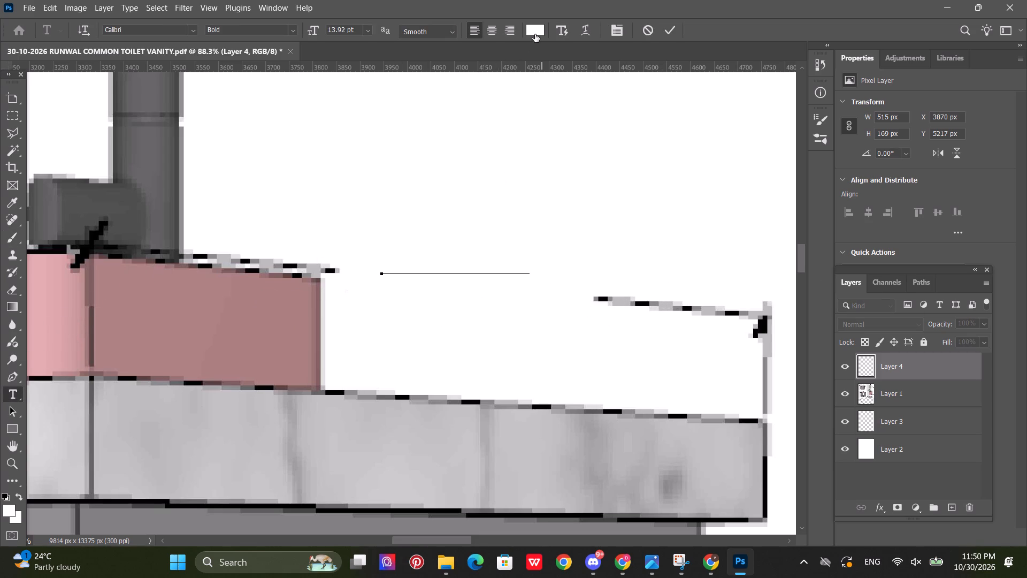
left_click(535, 33)
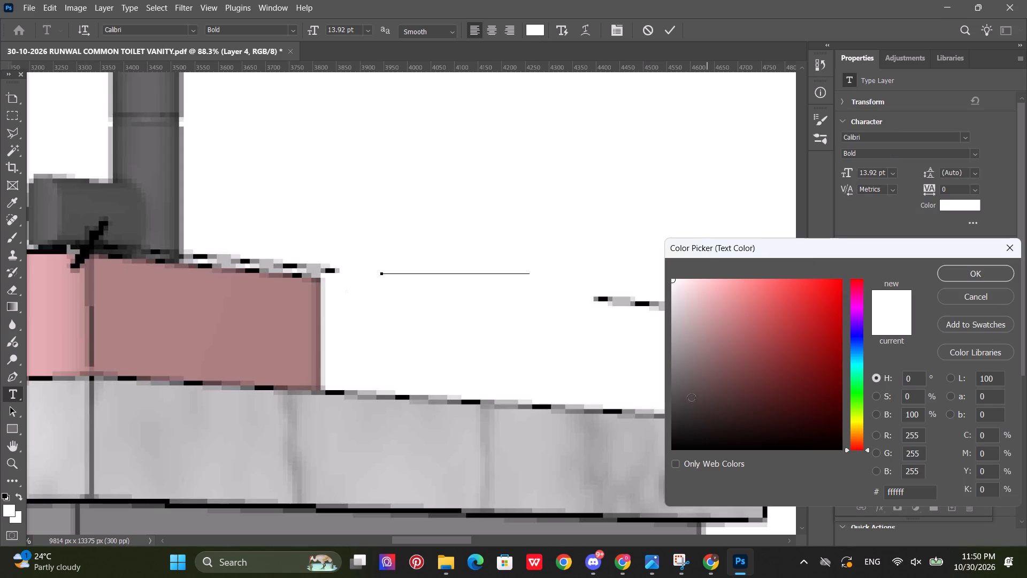
left_click_drag(673, 438, 671, 445)
left_click(968, 278)
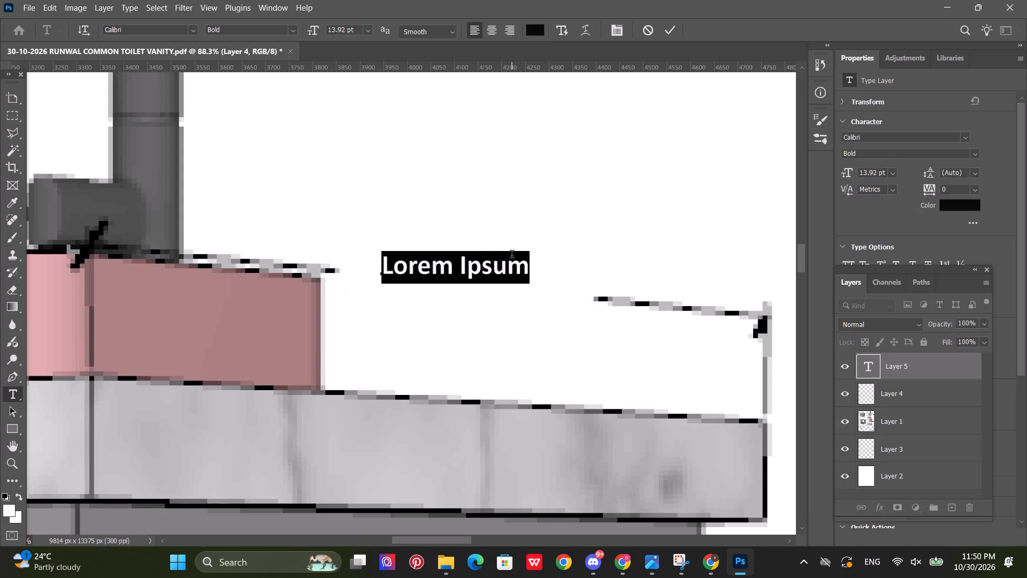
type("430")
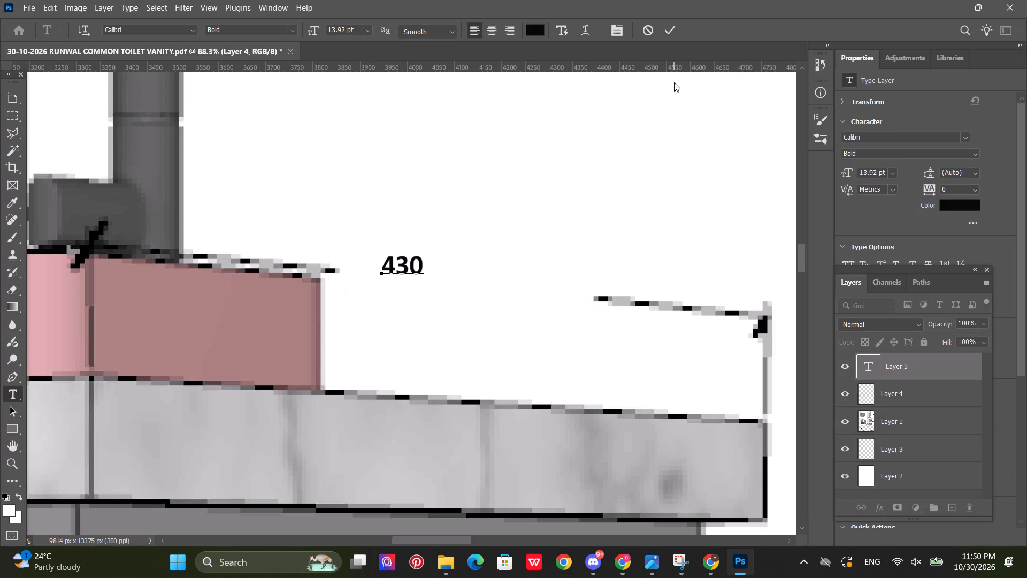
Set the font size of the 430 text to 36 pt.
left_click(370, 29)
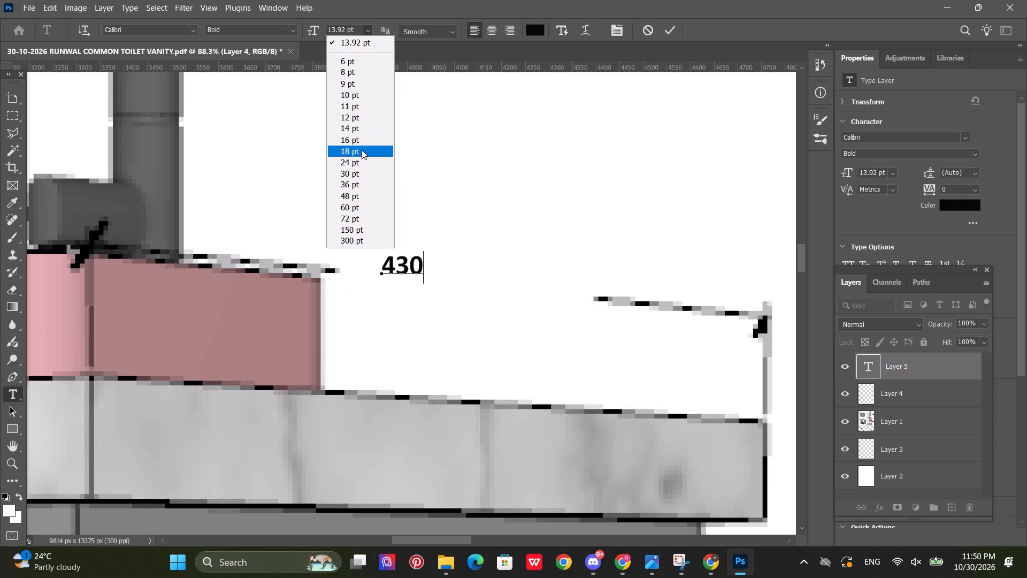
left_click(362, 150)
left_click_drag(429, 270, 379, 267)
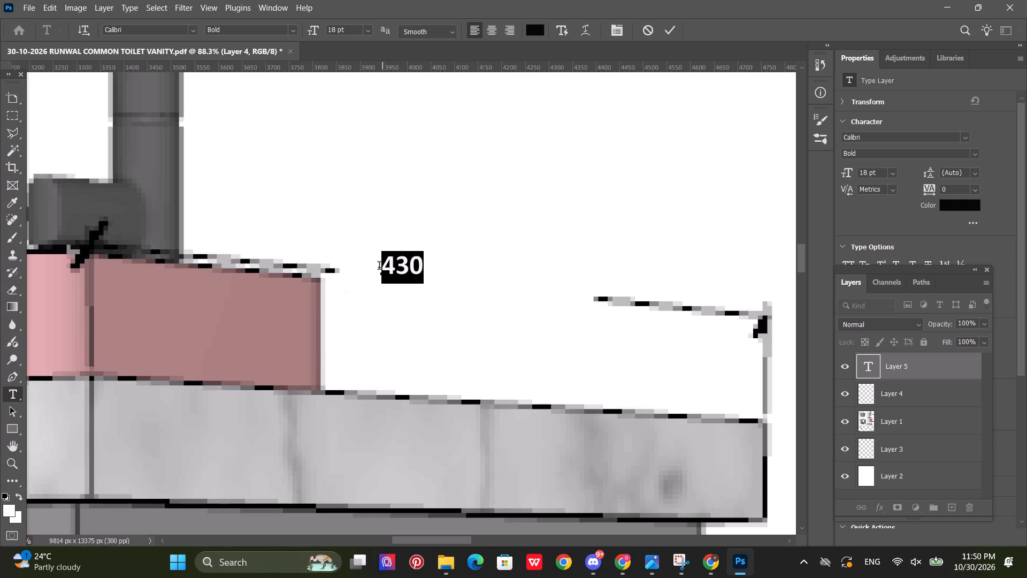
left_click_drag(379, 267, 376, 267)
left_click(366, 29)
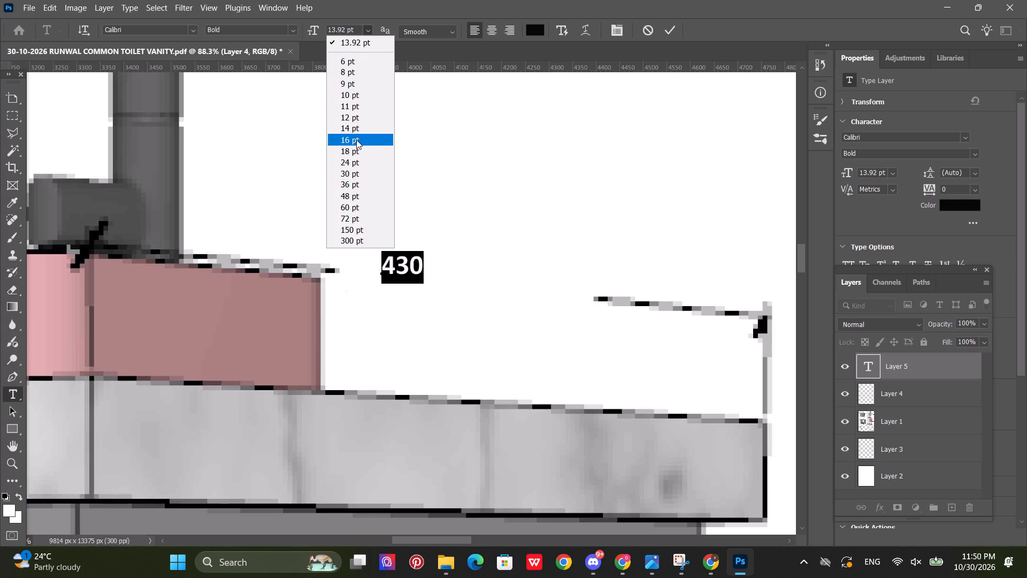
left_click(356, 140)
left_click(368, 25)
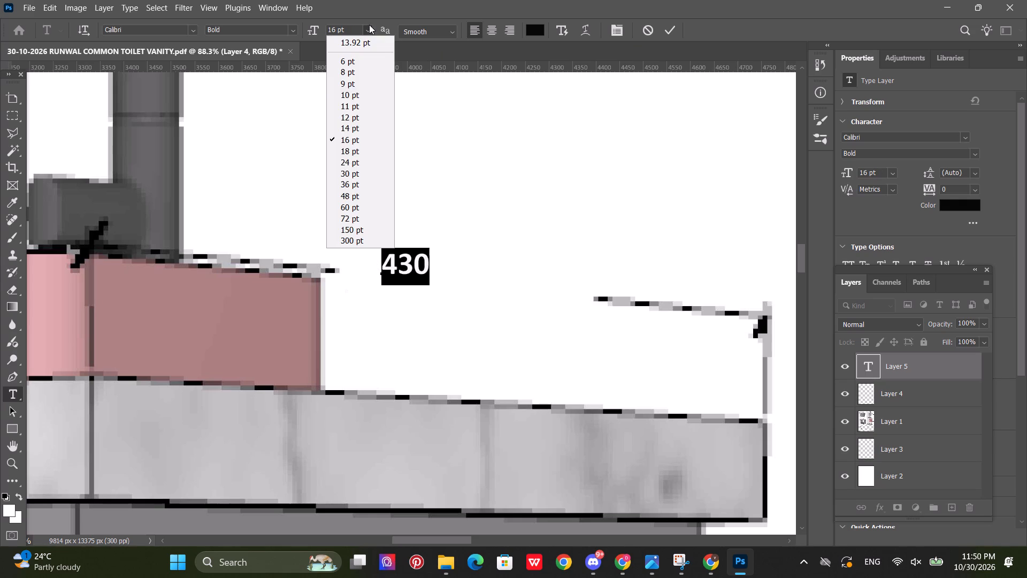
left_click(351, 189)
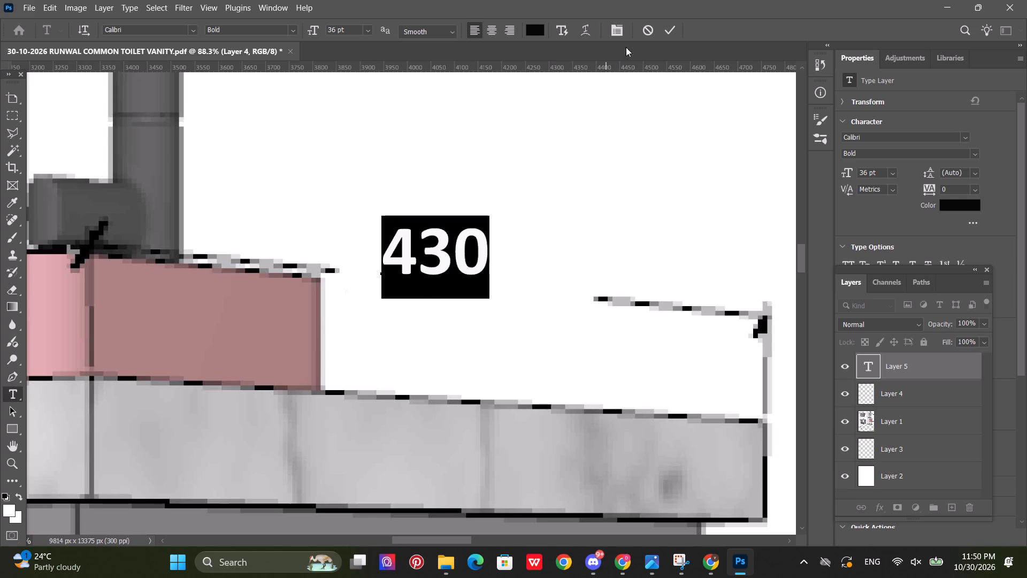
Commit the 430 text and shift it slightly within the gap in the lower vanity drawing's counter dimension line.
left_click(669, 30)
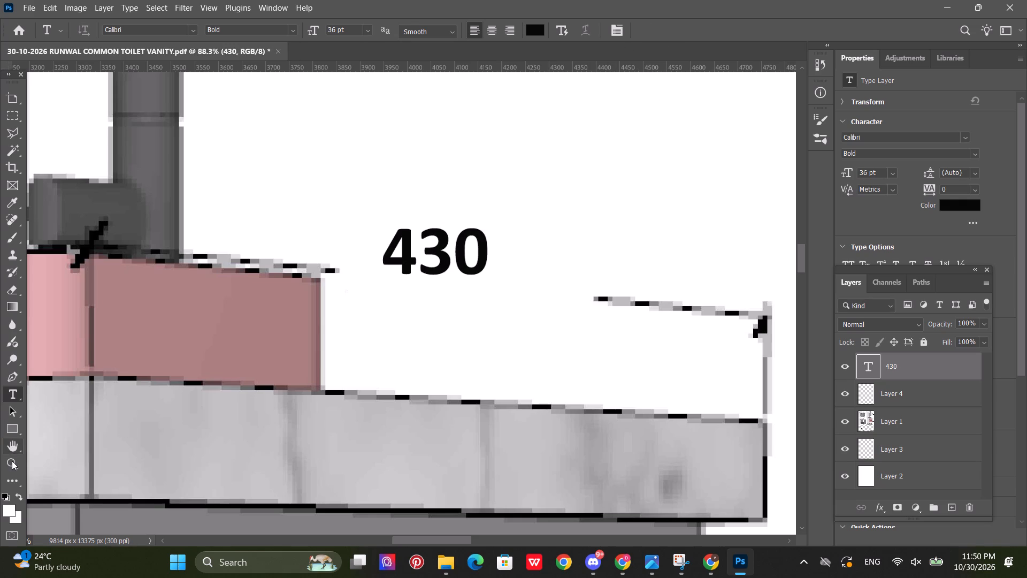
left_click(12, 462)
left_click_drag(260, 292, 185, 334)
left_click_drag(227, 301, 164, 331)
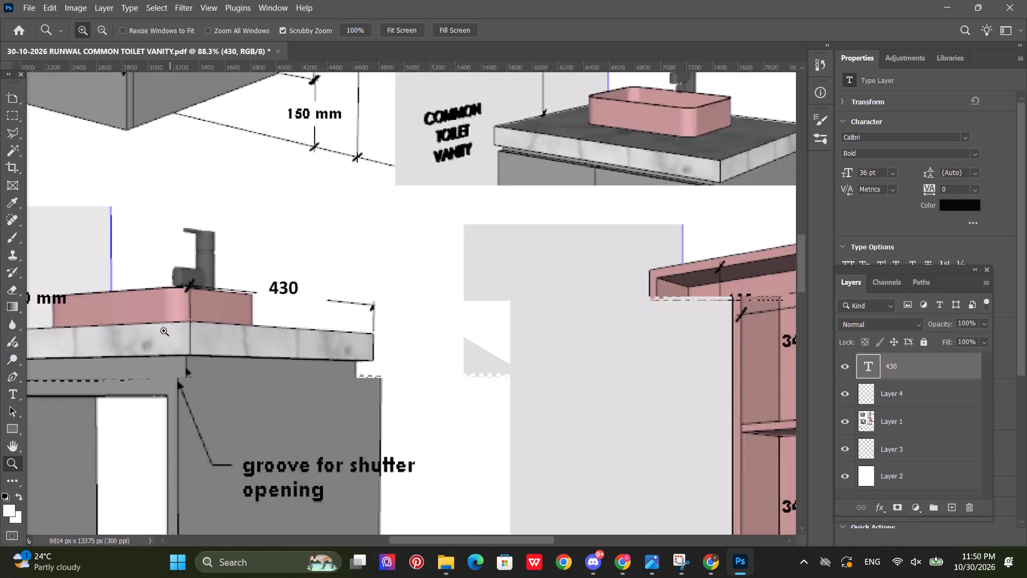
left_click_drag(164, 331, 131, 339)
scroll(229, 291, "up", 2)
left_click_drag(117, 303, 135, 271)
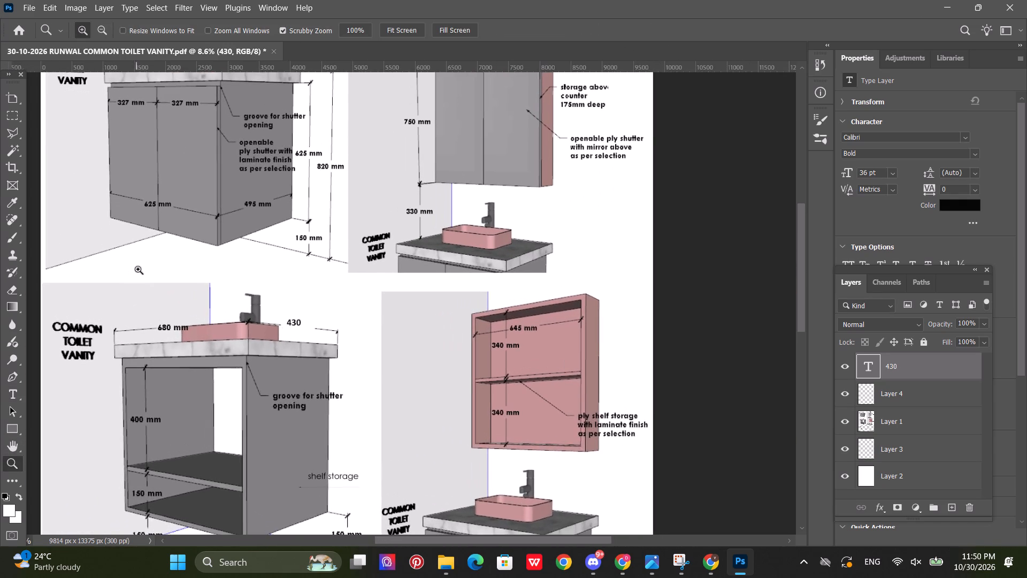
scroll(138, 269, "up", 3)
left_click(7, 103)
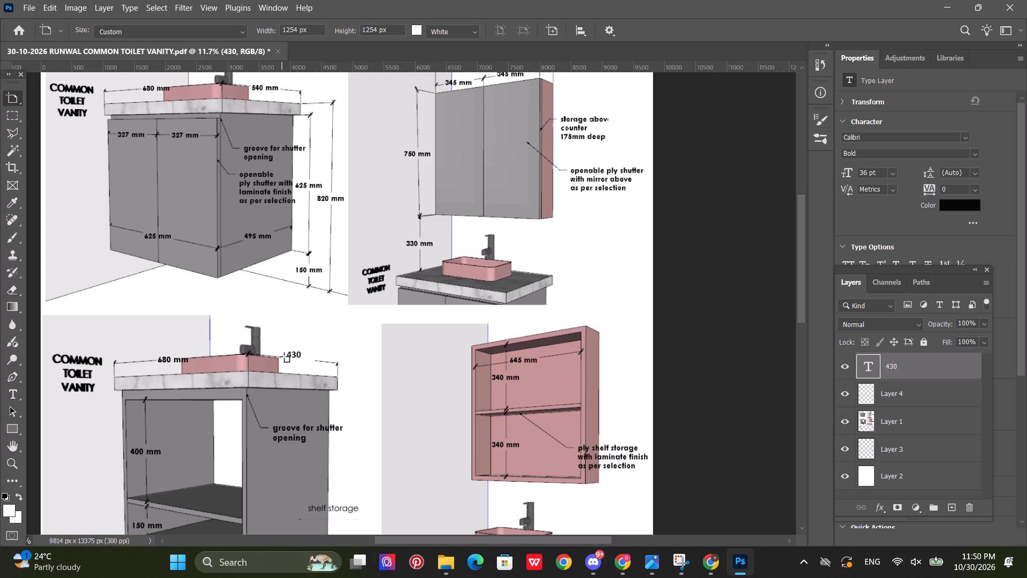
left_click(292, 356)
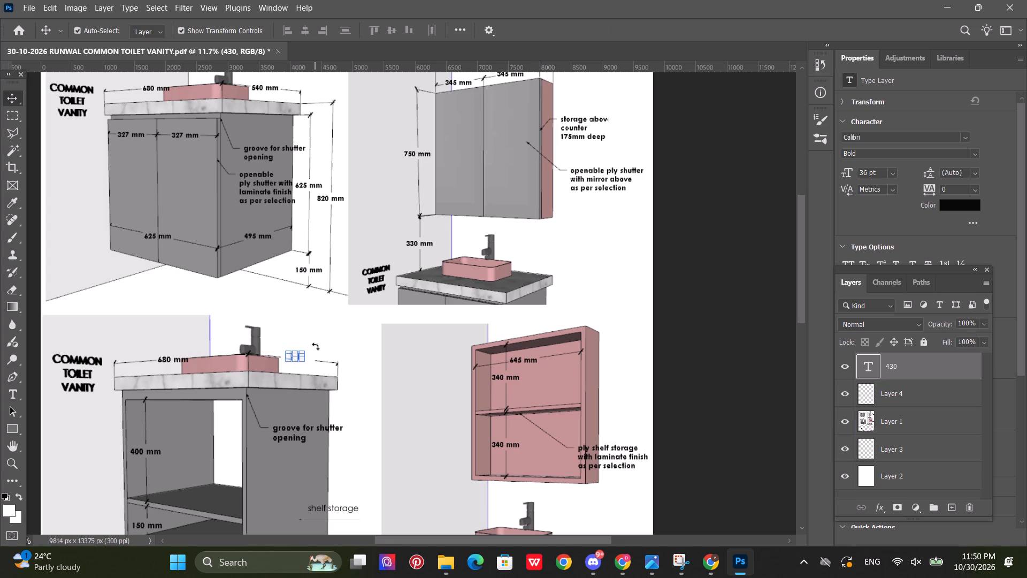
left_click(316, 346)
key("Escape")
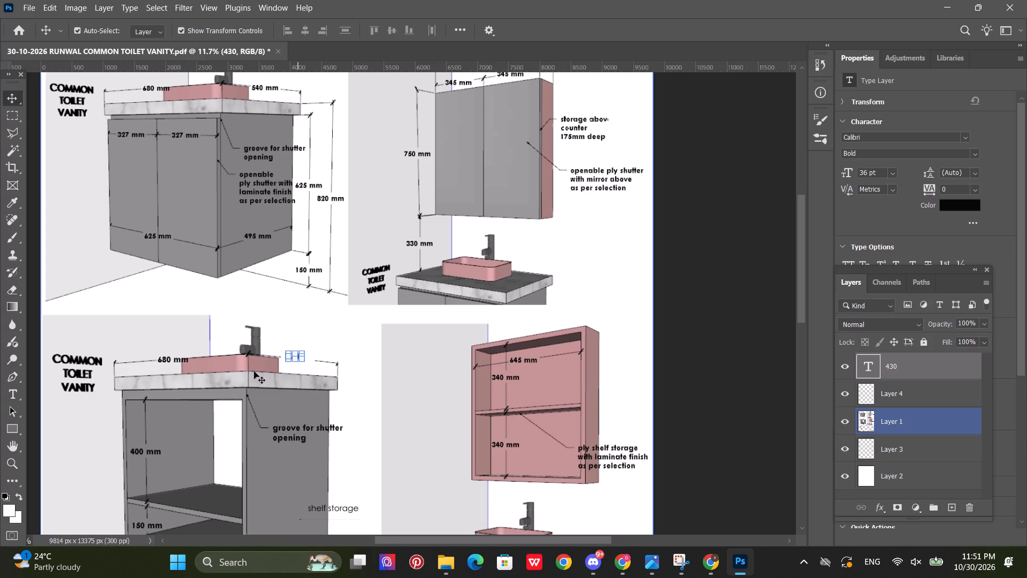
left_click(338, 333)
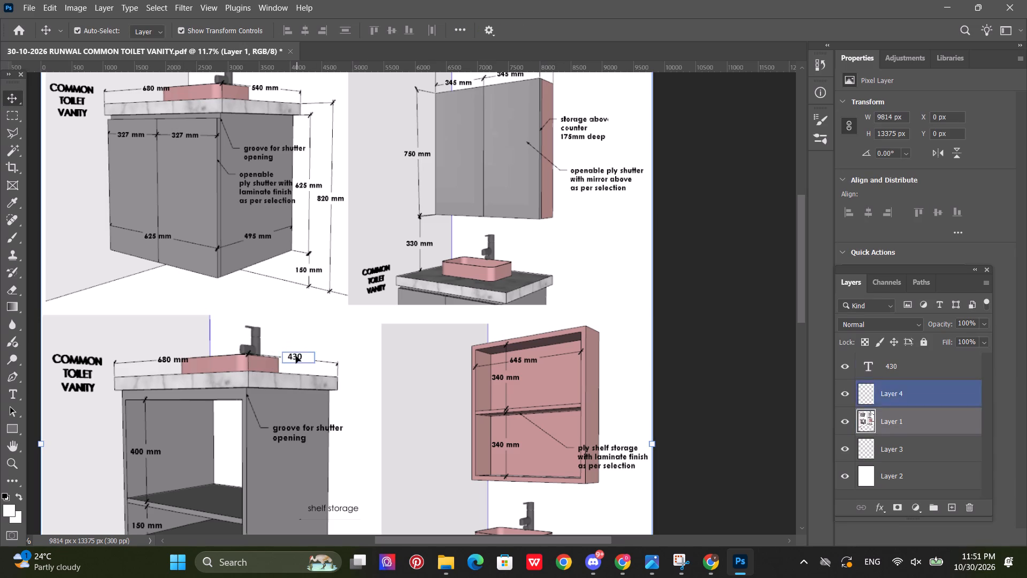
left_click(295, 355)
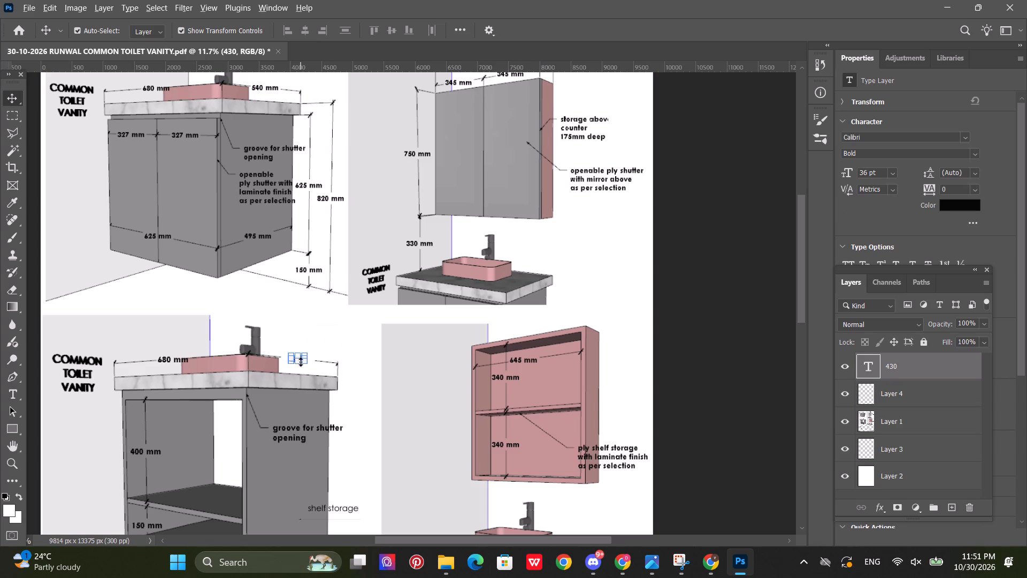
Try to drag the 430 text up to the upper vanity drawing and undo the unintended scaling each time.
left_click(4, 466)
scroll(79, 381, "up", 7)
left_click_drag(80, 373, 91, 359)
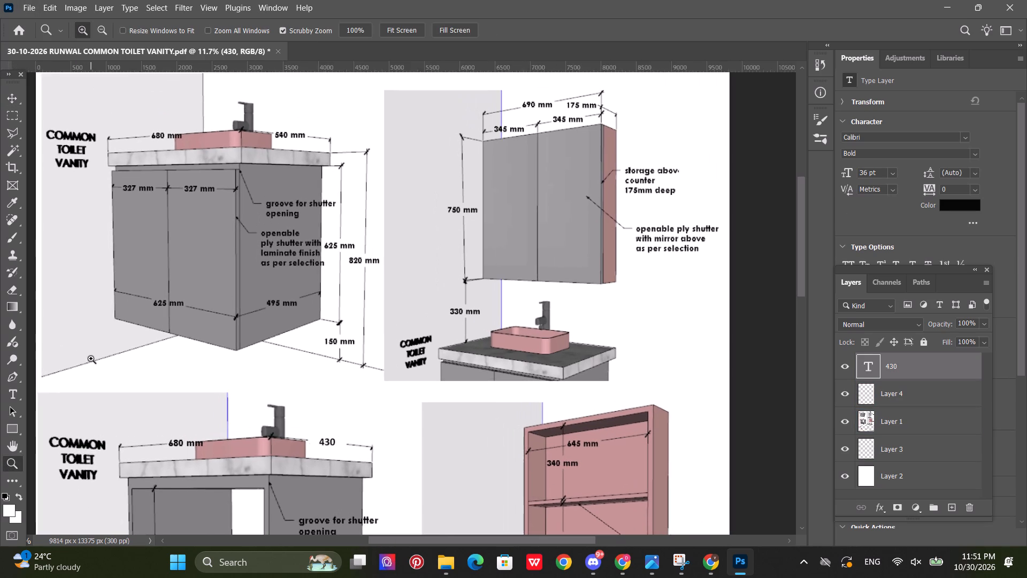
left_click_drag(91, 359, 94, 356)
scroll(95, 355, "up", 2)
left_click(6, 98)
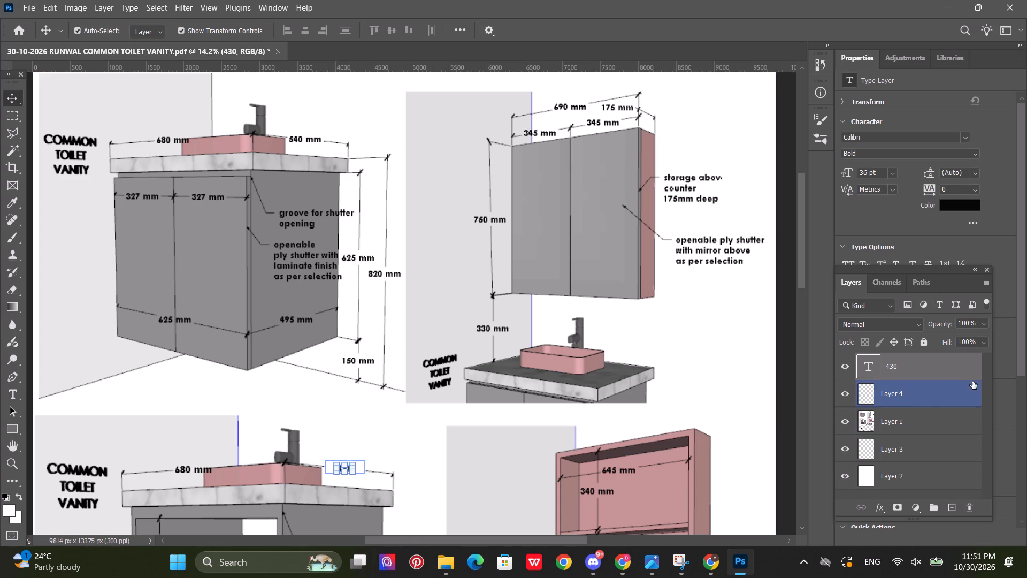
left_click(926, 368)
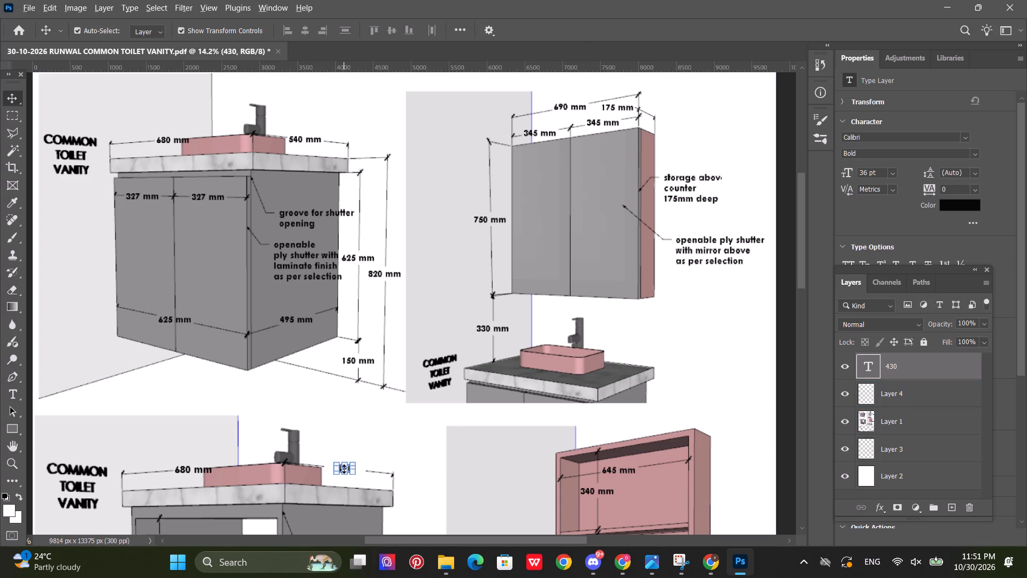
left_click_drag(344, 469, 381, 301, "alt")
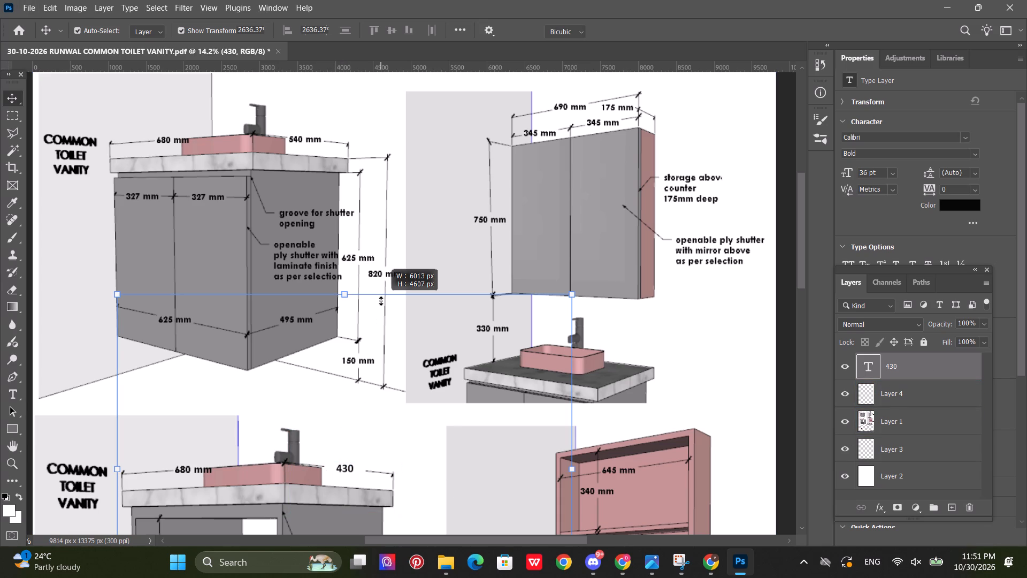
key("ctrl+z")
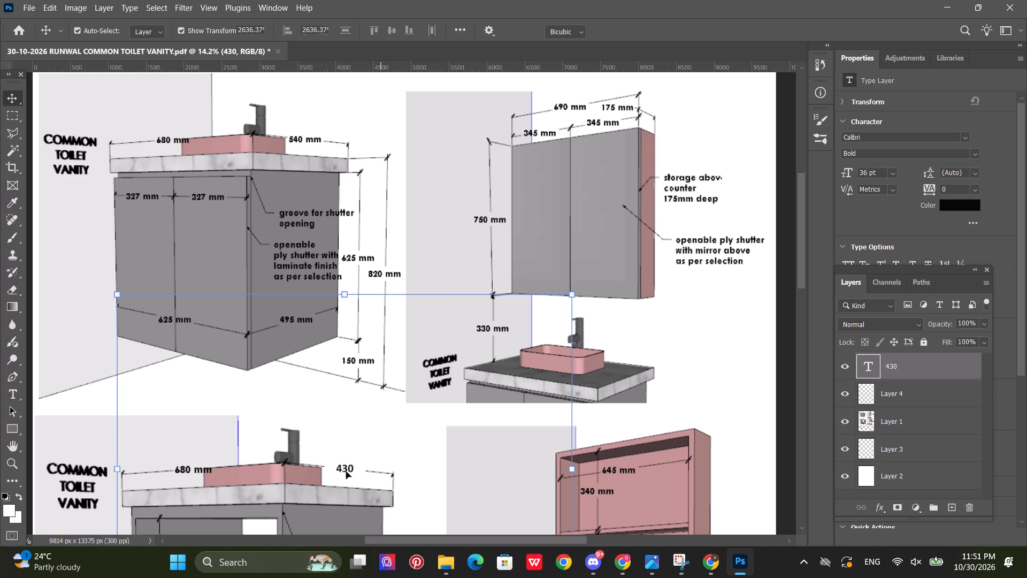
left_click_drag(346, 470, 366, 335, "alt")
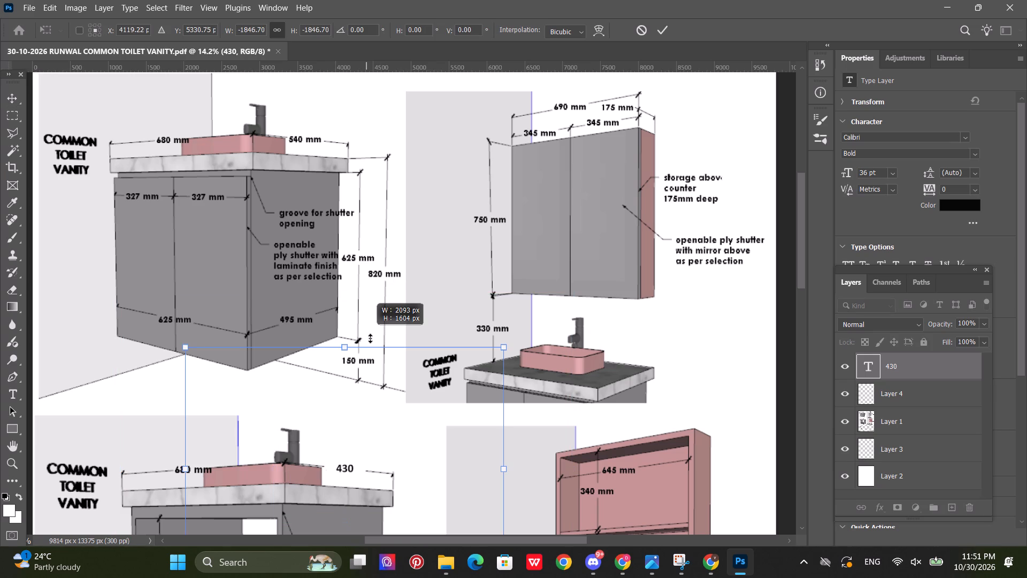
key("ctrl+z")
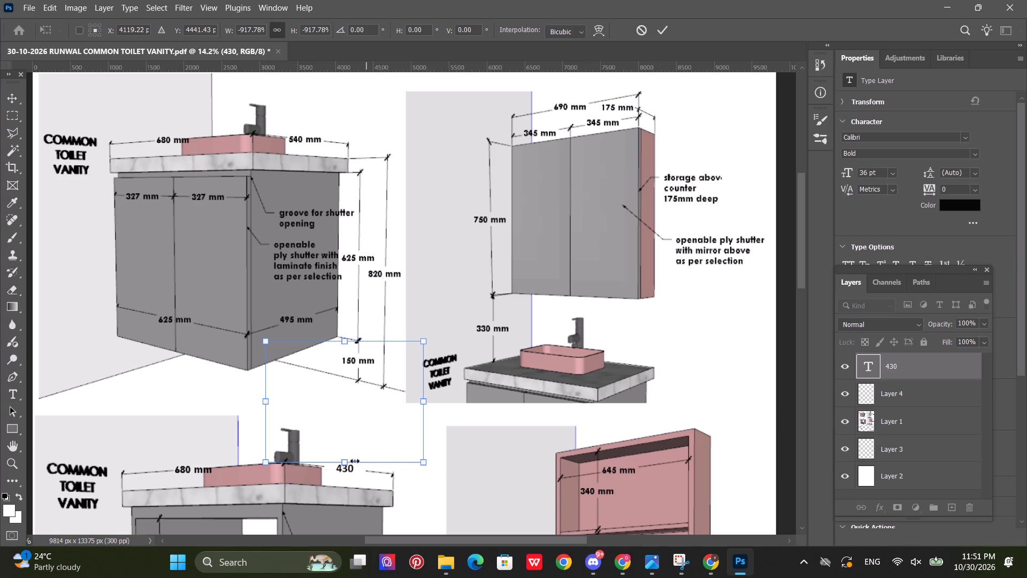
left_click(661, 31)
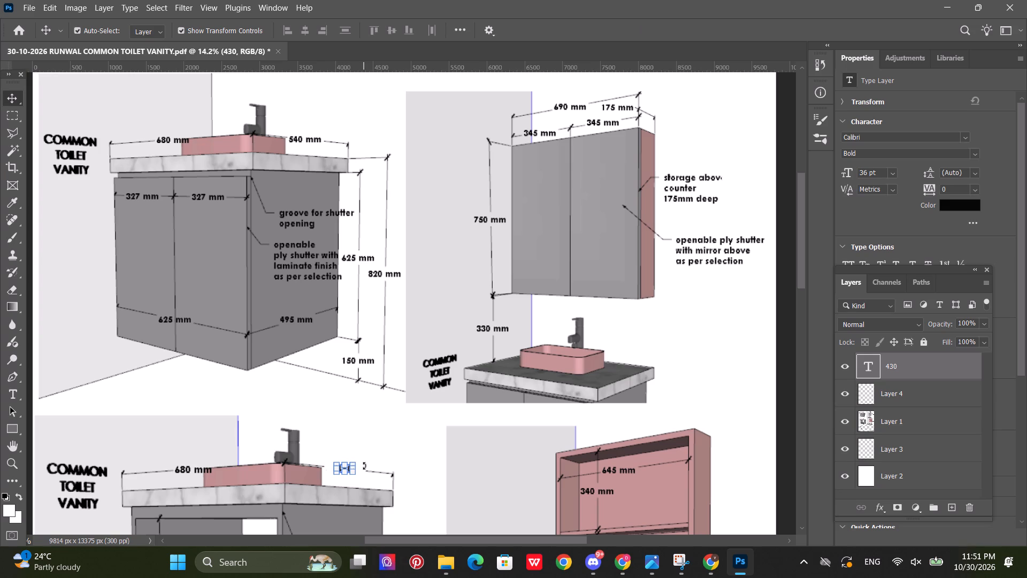
Scale the 430 text up proportionally to about 215.5%, for a font size of 77.58 pt.
left_click_drag(353, 460, 373, 444)
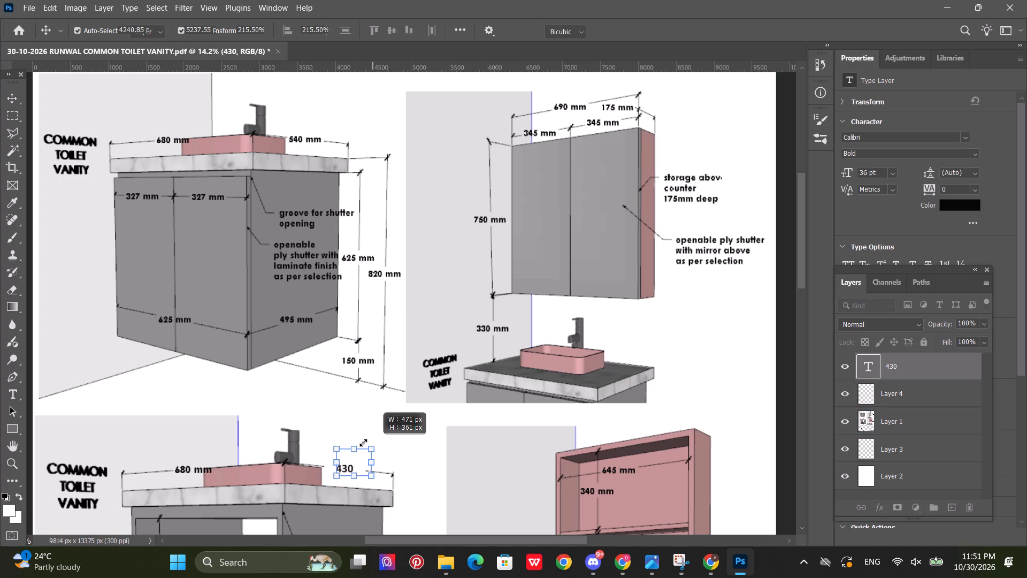
left_click(11, 107)
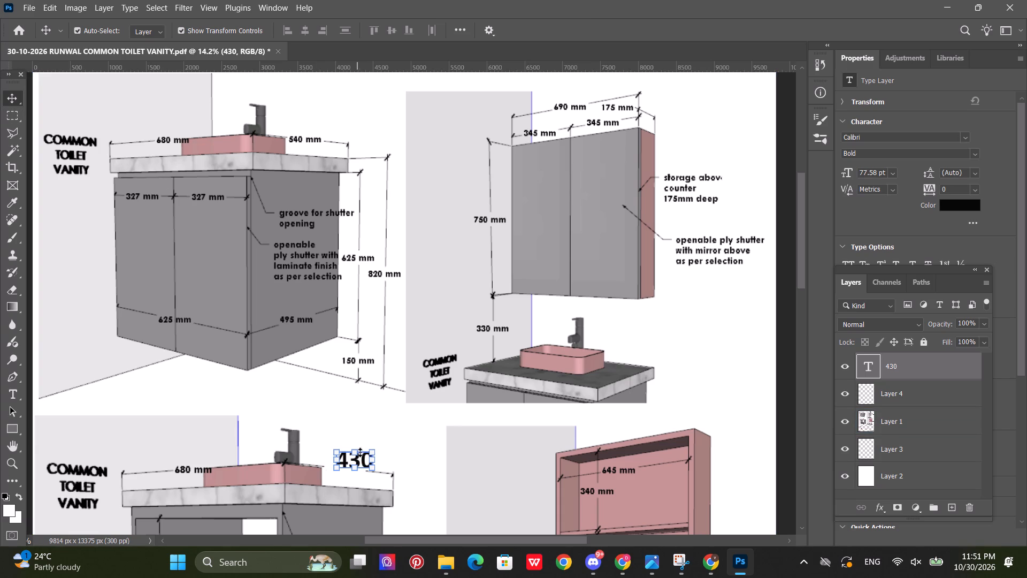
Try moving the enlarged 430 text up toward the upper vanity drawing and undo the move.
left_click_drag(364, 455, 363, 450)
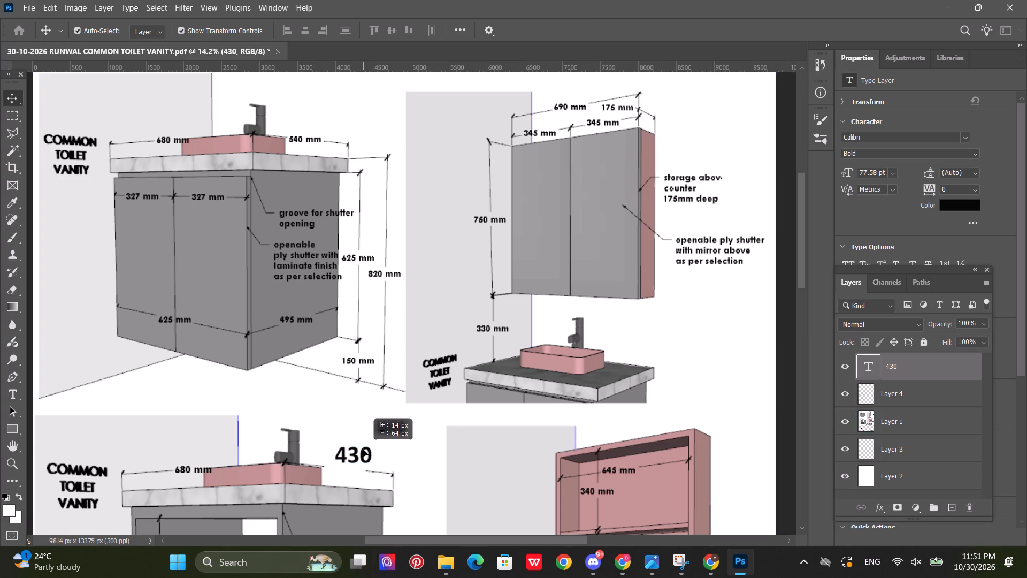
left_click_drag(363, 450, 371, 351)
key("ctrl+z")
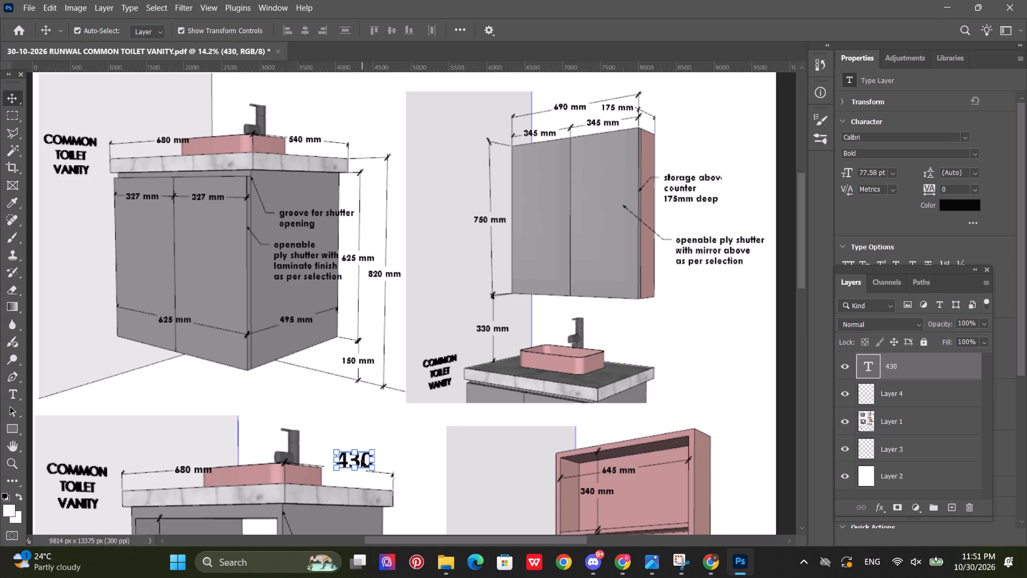
Duplicate the 430 text onto the upper vanity's 150 mm label, and duplicate it again onto its 540 mm counter label.
left_click_drag(361, 459, 363, 360, "alt")
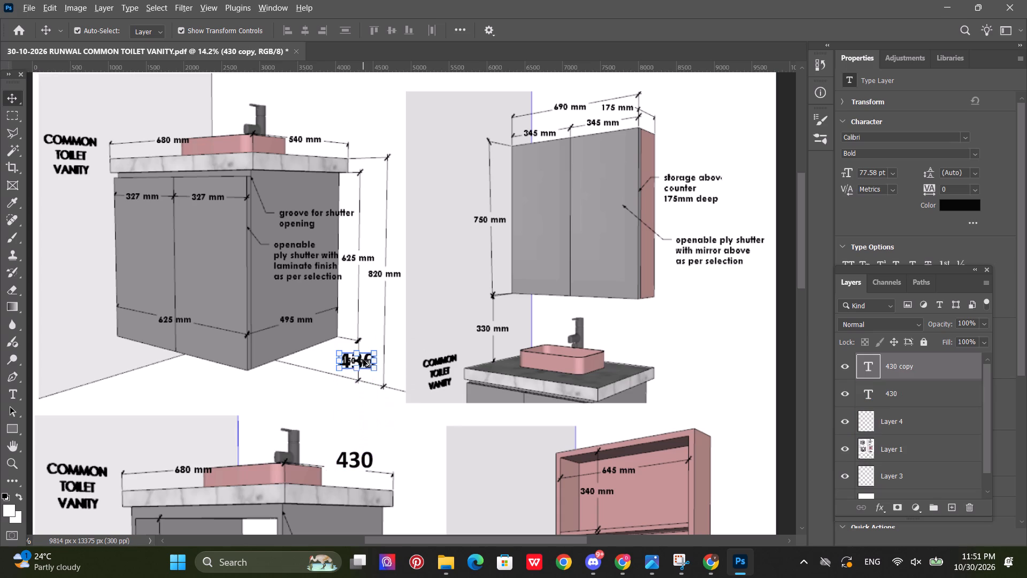
left_click_drag(363, 360, 311, 149, "alt")
Move the original 430 text about 130 px left and slightly down into the lower vanity's counter dimension-line gap.
left_click(6, 467)
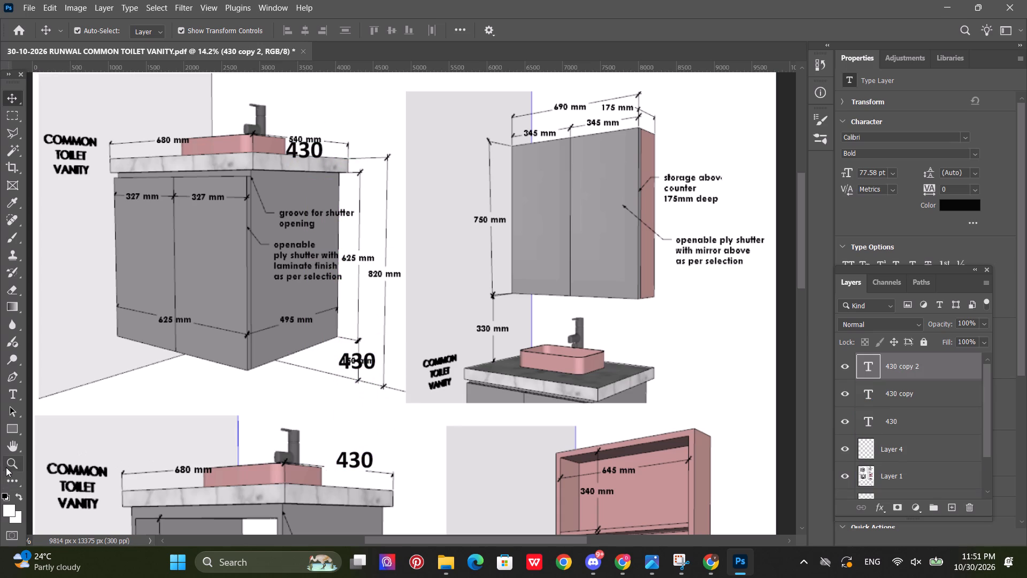
left_click_drag(297, 485, 348, 421)
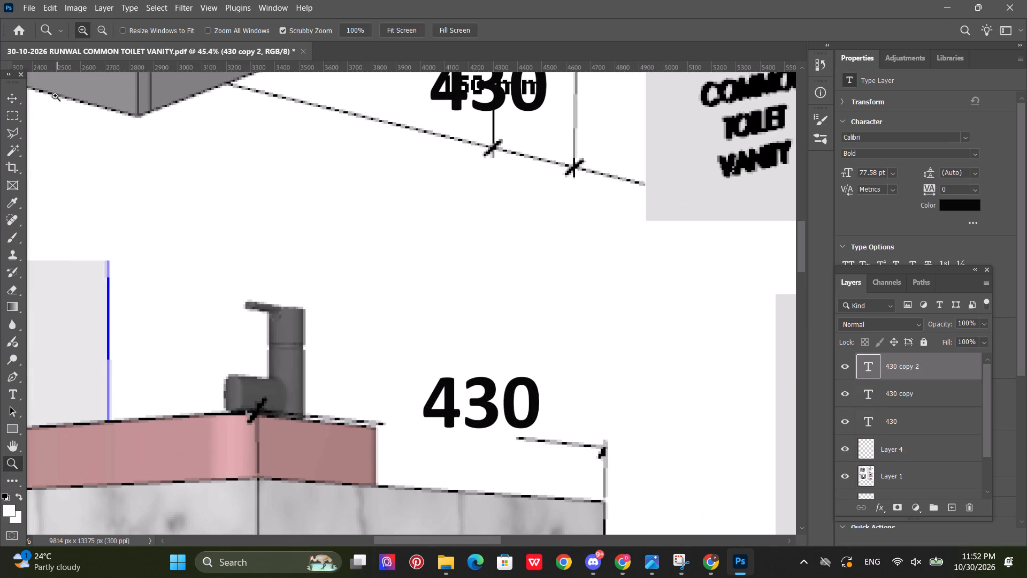
left_click(13, 99)
left_click(490, 403)
left_click_drag(484, 405, 450, 422)
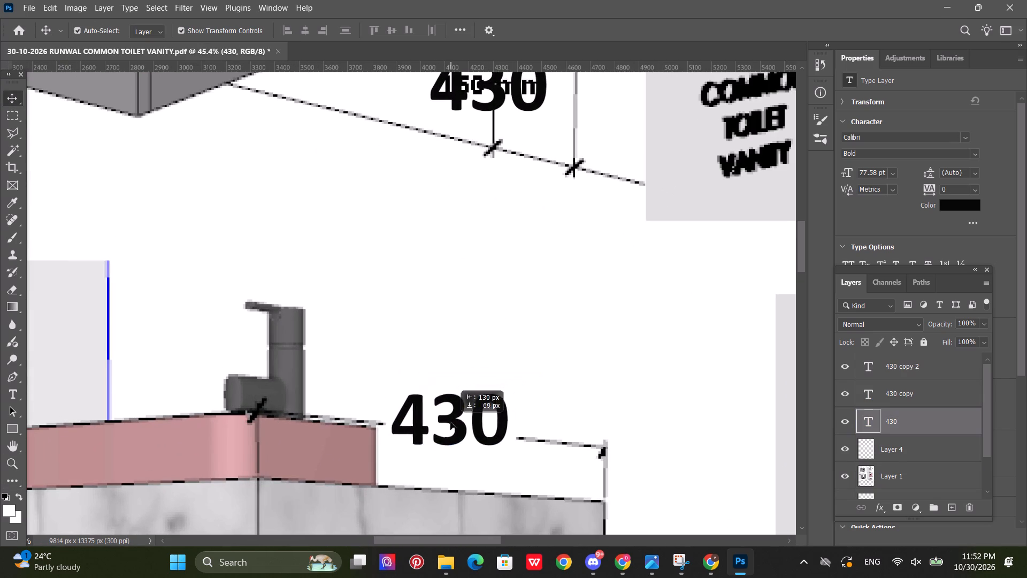
left_click_drag(450, 422, 451, 426)
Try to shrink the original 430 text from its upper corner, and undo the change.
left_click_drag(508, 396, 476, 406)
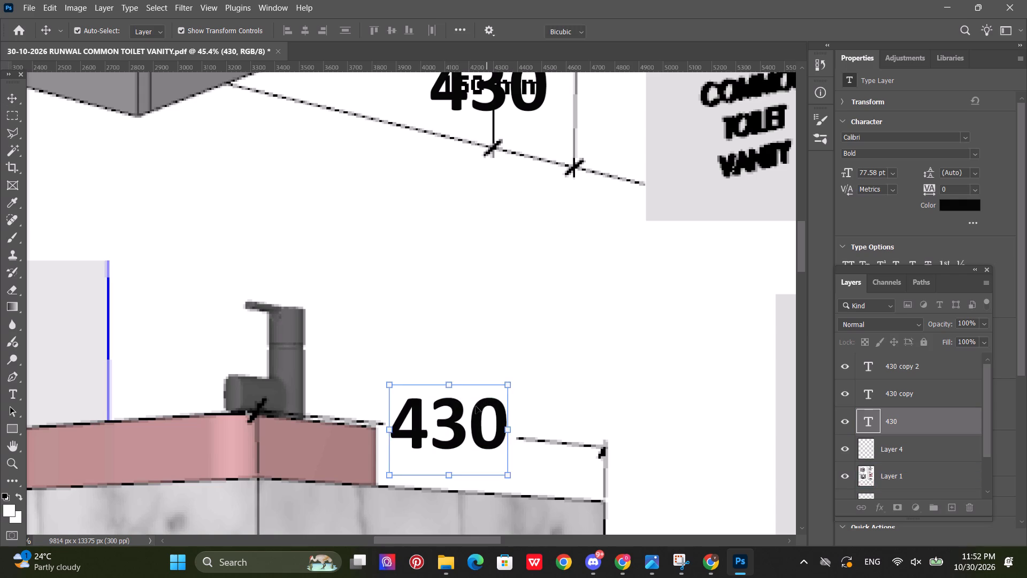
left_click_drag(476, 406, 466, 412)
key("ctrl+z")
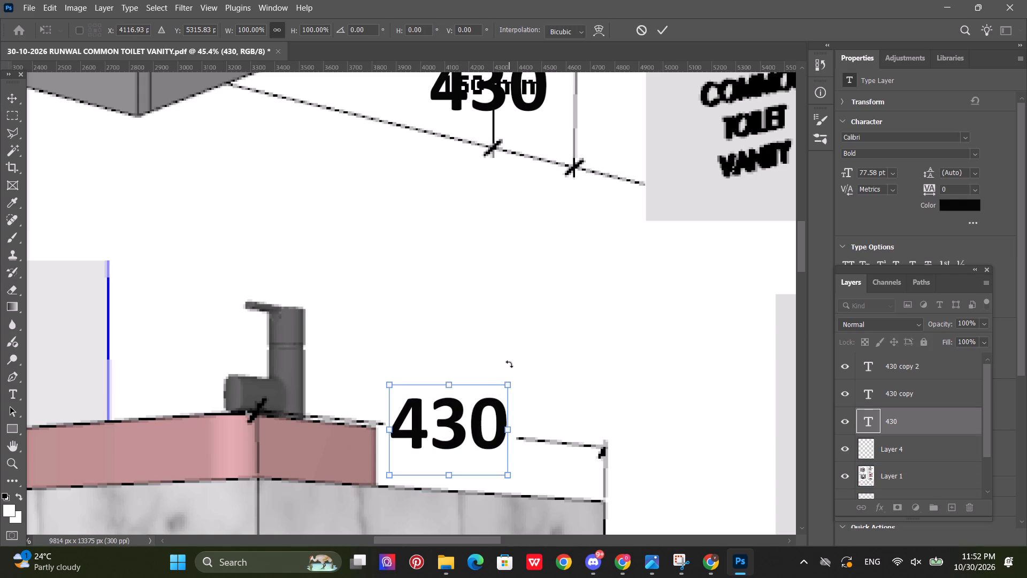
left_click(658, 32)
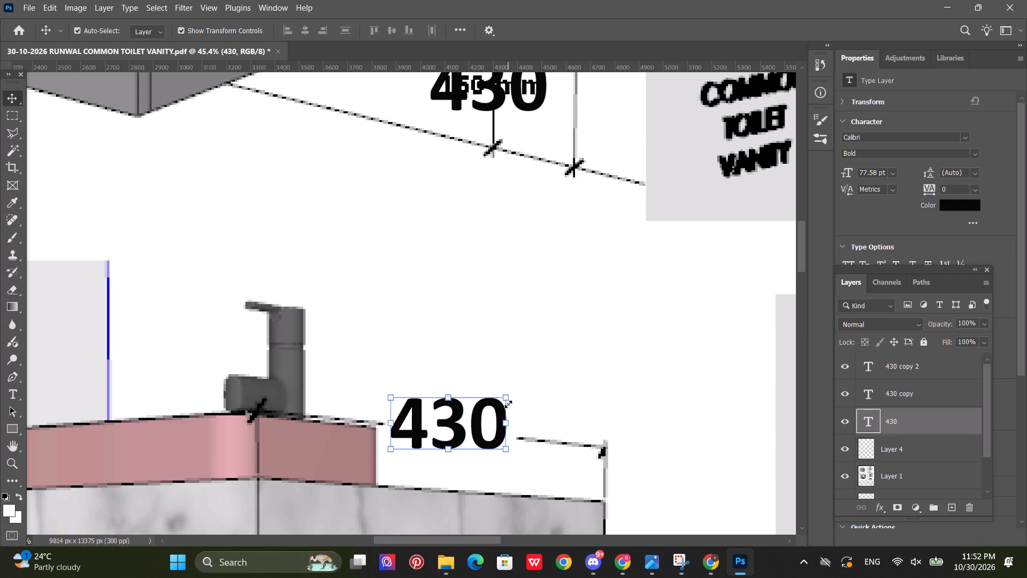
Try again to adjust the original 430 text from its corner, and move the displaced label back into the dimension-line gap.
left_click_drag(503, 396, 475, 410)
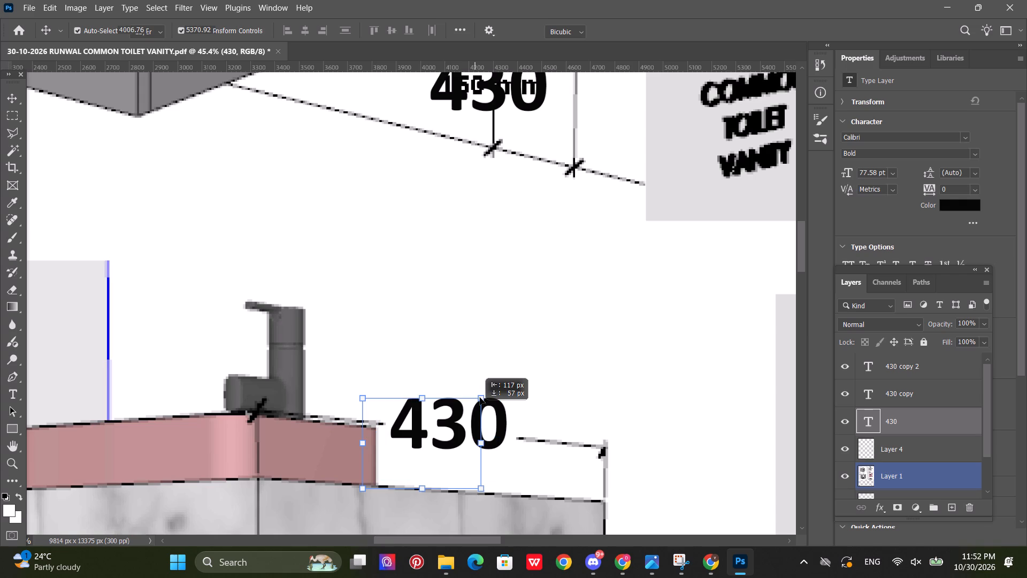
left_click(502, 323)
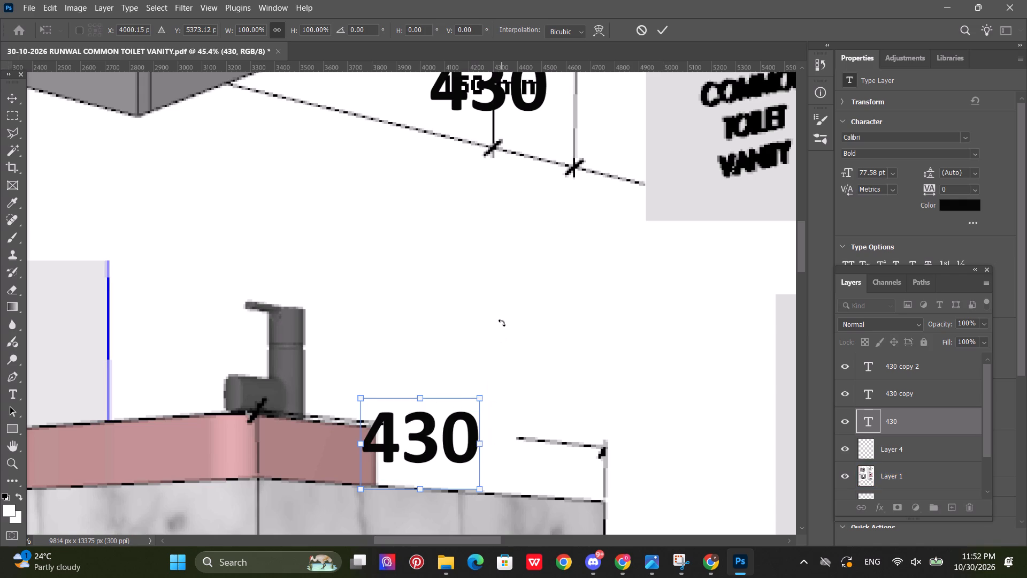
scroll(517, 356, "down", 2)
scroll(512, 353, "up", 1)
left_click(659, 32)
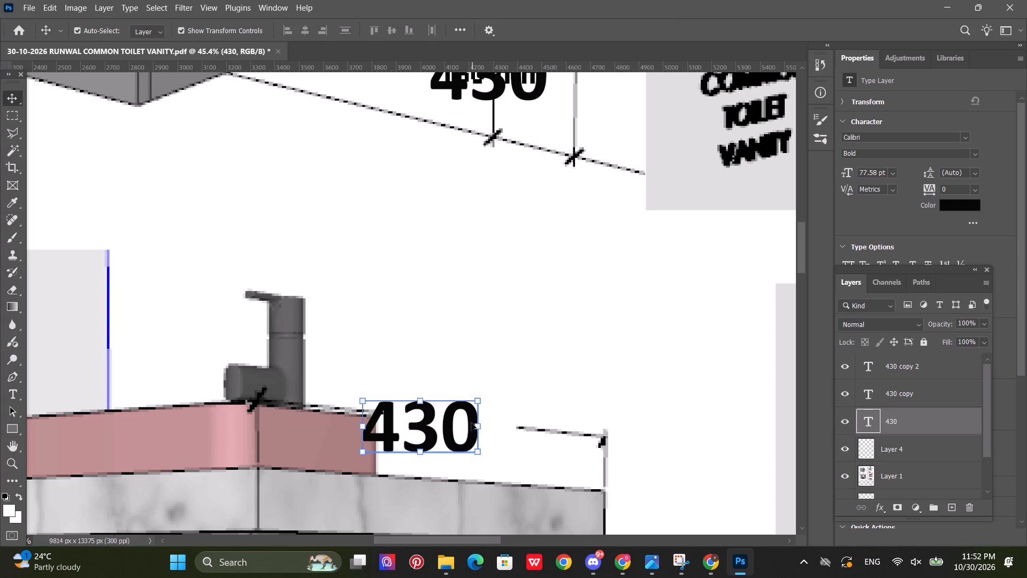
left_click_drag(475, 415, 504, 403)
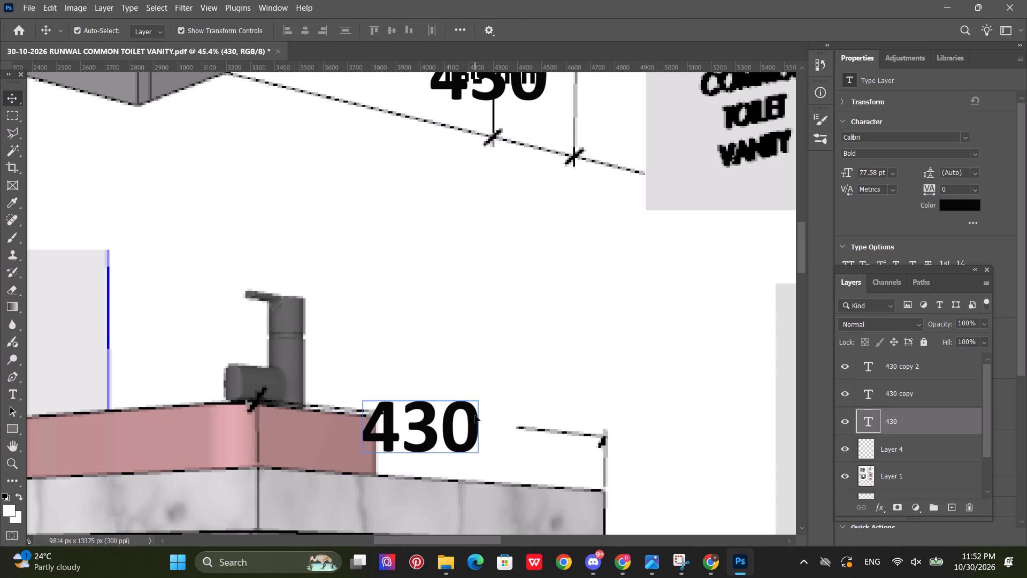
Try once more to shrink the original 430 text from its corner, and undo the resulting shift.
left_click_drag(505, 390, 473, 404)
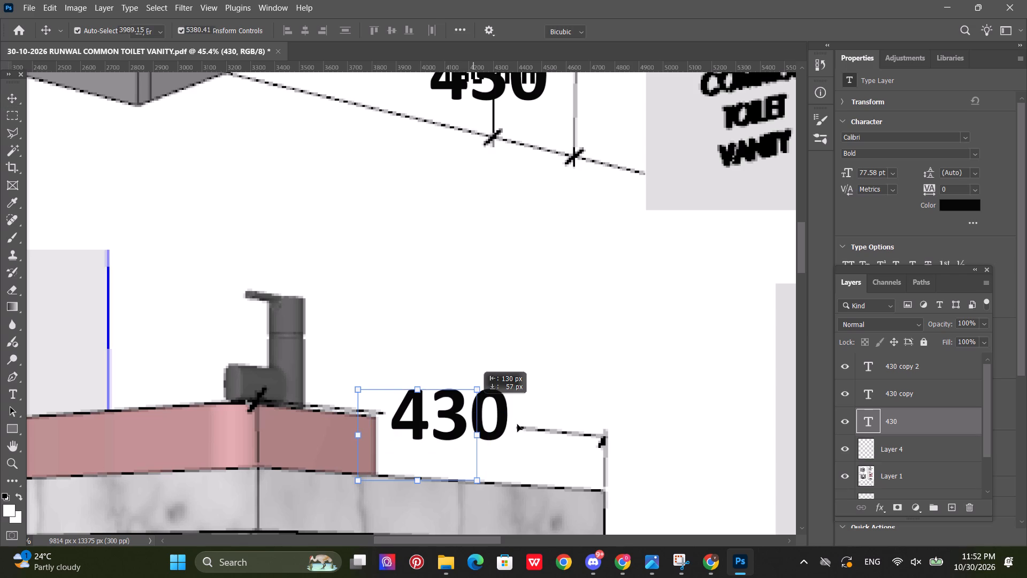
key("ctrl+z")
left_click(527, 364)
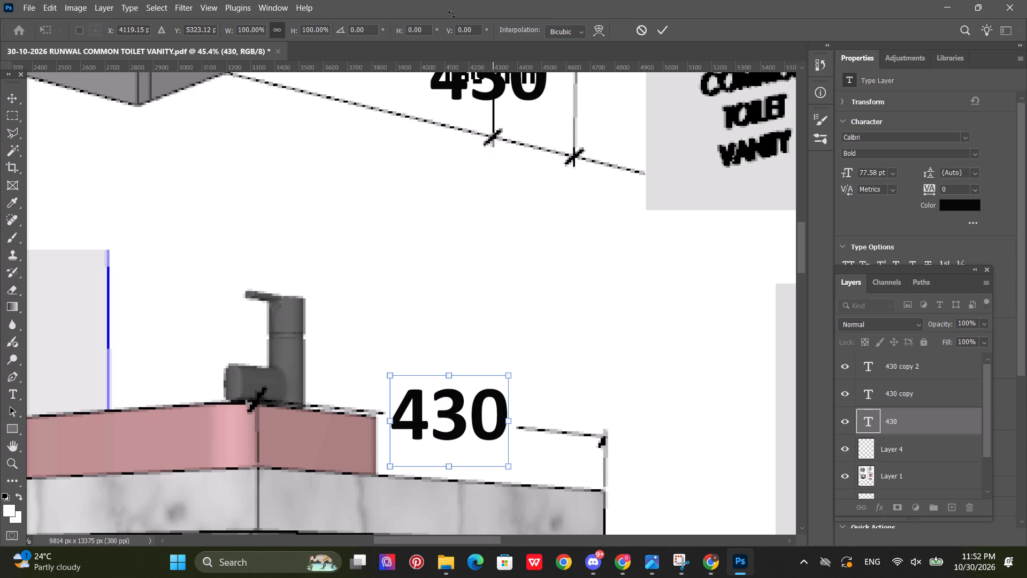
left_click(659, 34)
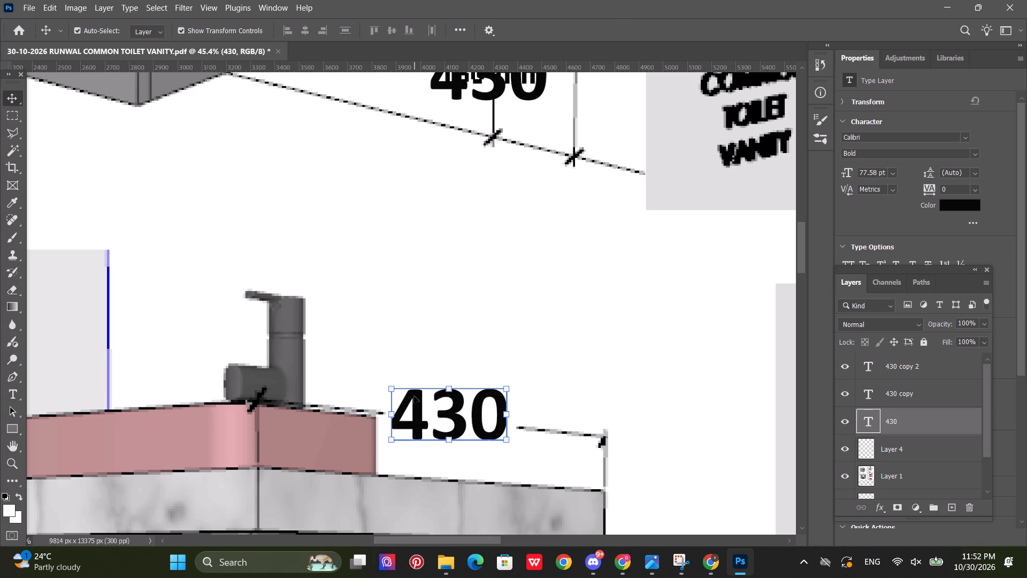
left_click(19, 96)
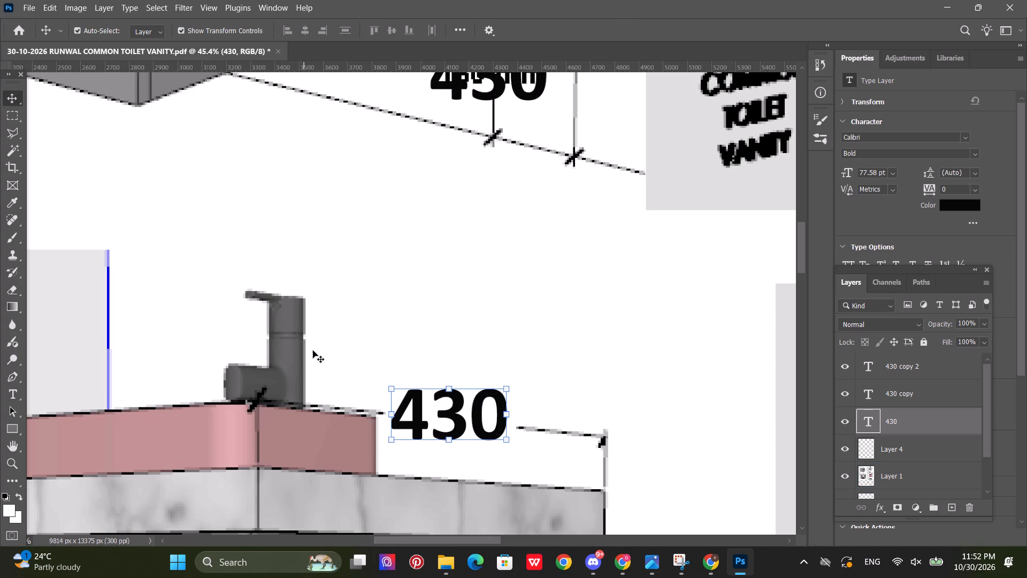
Set the lower vanity's 430 text to 36 pt and center it in the counter dimension-line gap.
left_click(316, 351)
double_click(404, 407)
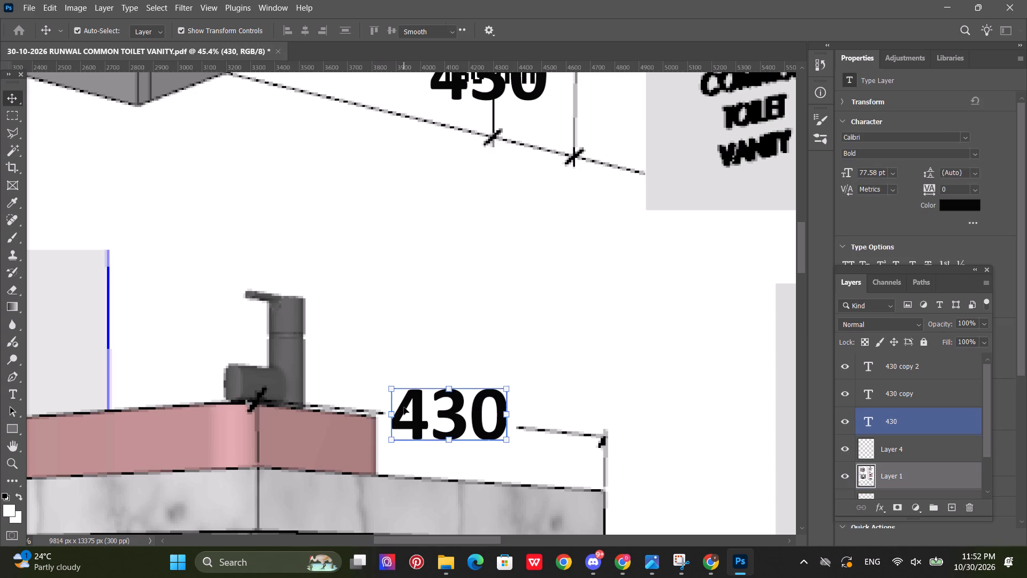
left_click(365, 27)
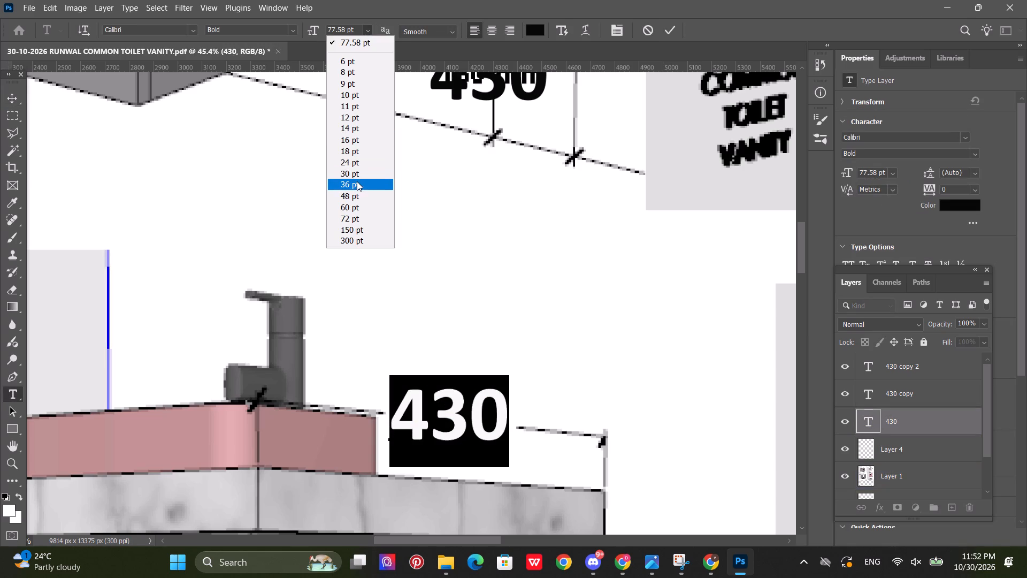
left_click(357, 181)
left_click(667, 27)
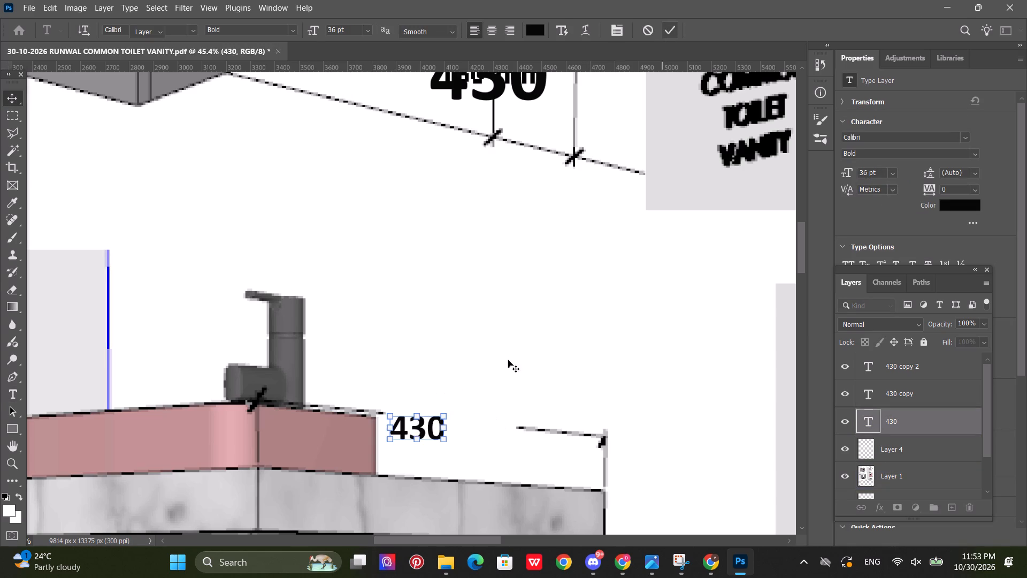
left_click_drag(435, 421, 457, 409)
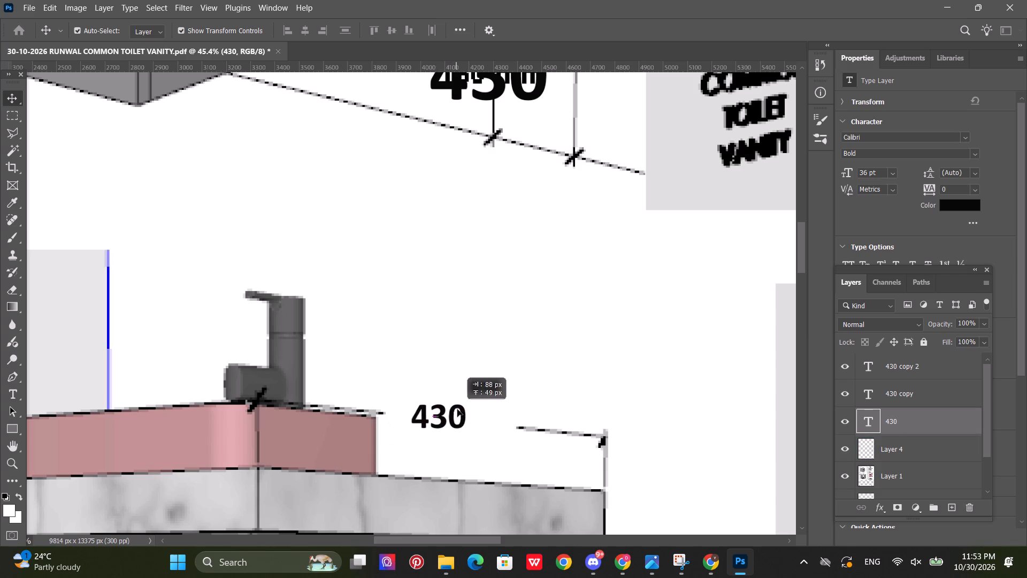
left_click_drag(457, 409, 462, 408)
Move the 430 copy off the upper vanity's 150 mm label to just below the 495 mm label, and scale it to about 66%.
left_click(10, 467)
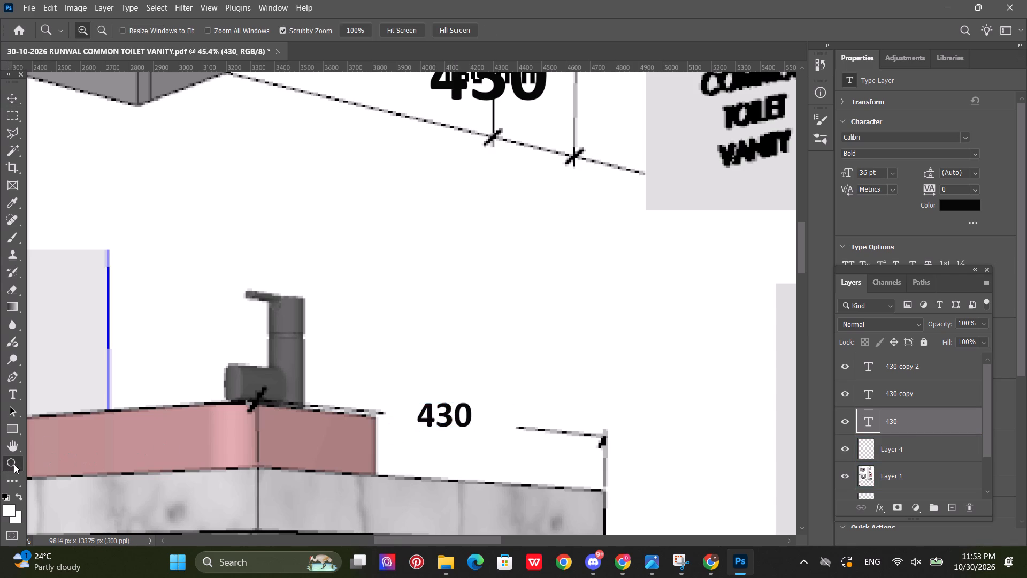
left_click_drag(318, 249, 243, 290)
scroll(258, 295, "up", 4)
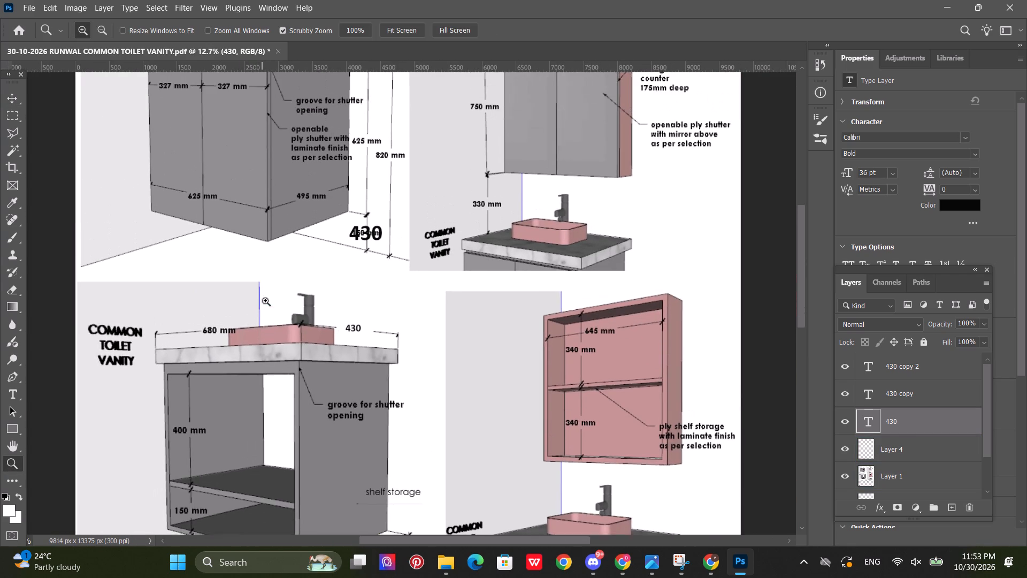
scroll(265, 301, "up", 10)
left_click_drag(327, 327, 363, 297)
left_click(15, 99)
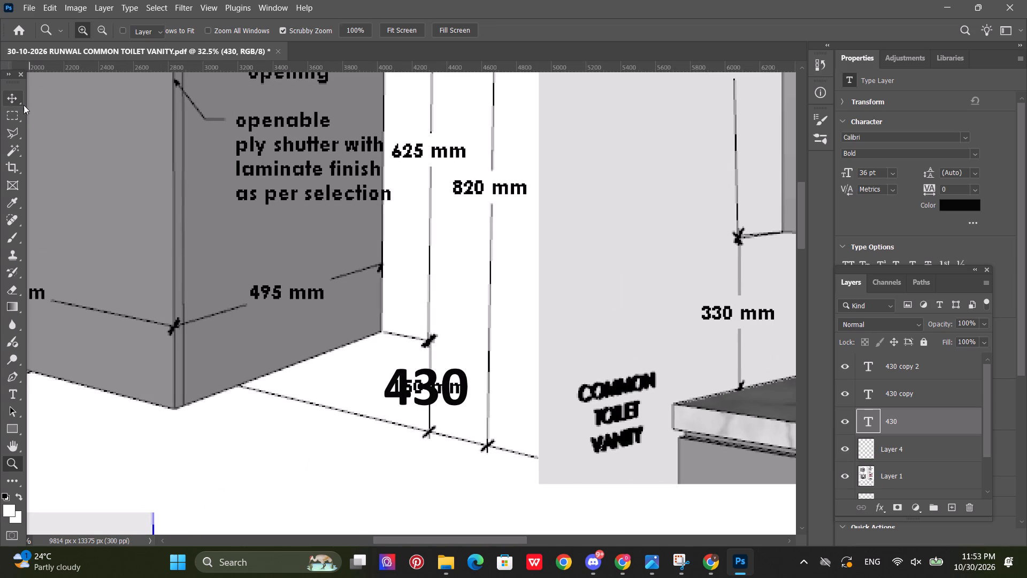
scroll(306, 336, "up", 1)
left_click_drag(401, 394, 339, 367)
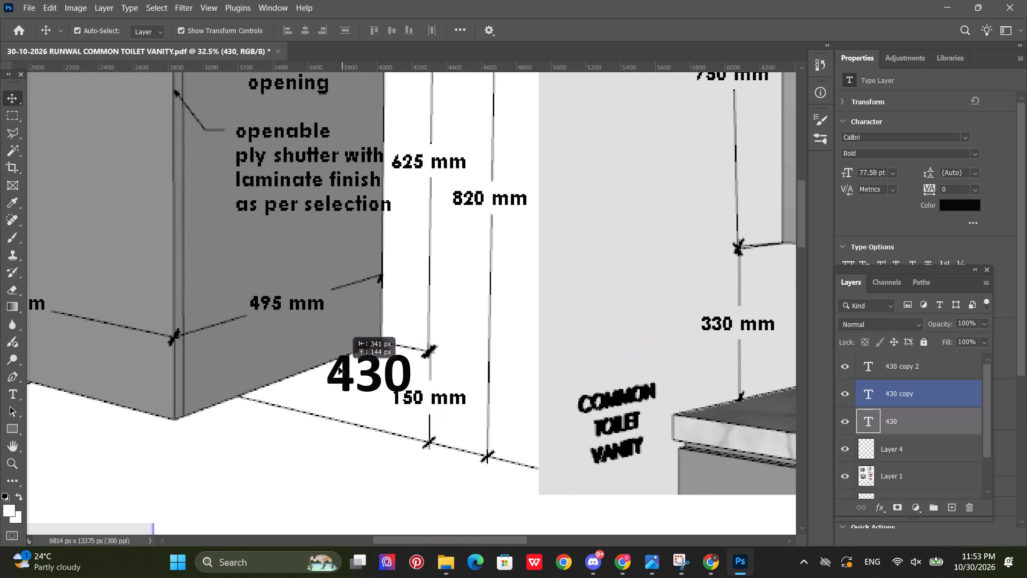
left_click_drag(339, 367, 257, 339)
left_click_drag(322, 320, 305, 326)
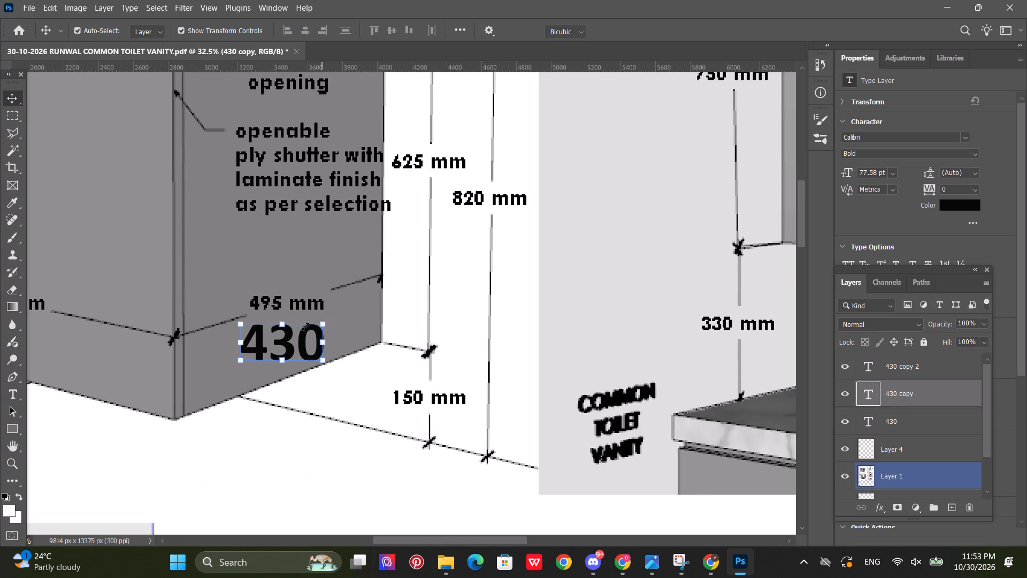
left_click_drag(305, 326, 287, 334)
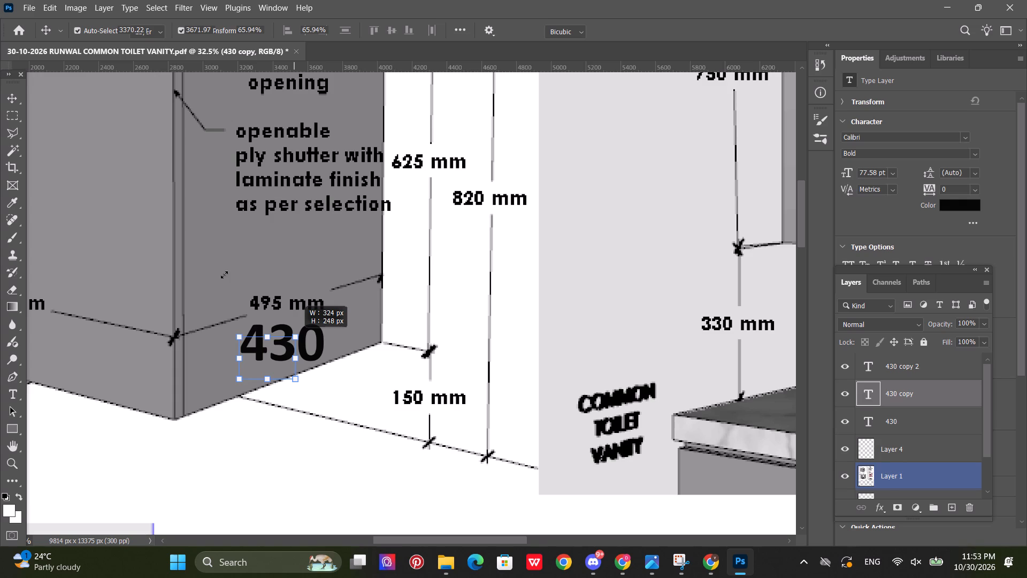
Cover the upper vanity's 495 mm label with the sampled cabinet gray, painted inside a polygonal selection on a new layer, and deselect.
left_click(17, 134)
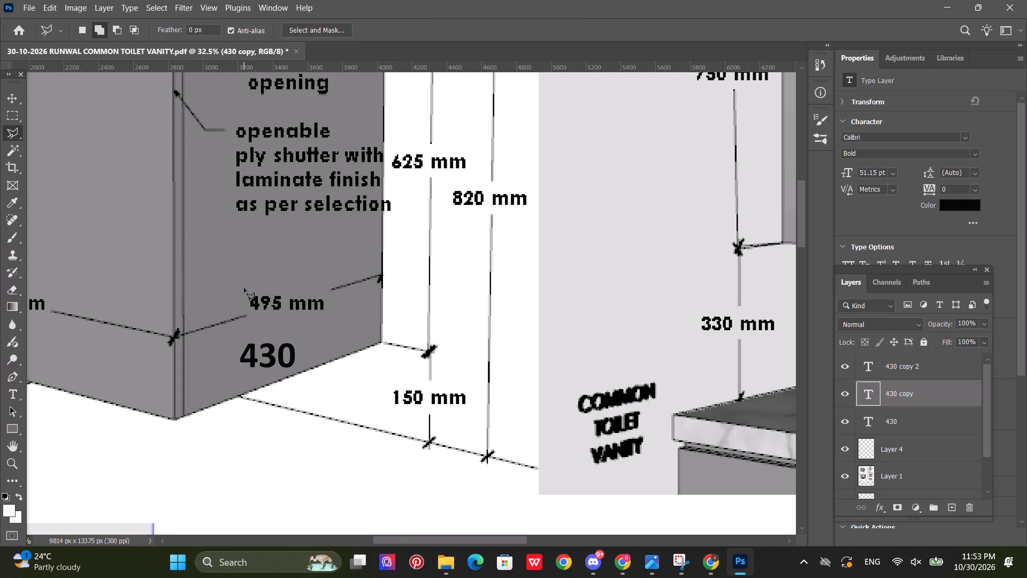
left_click(244, 288)
left_click(249, 317)
left_click(324, 321)
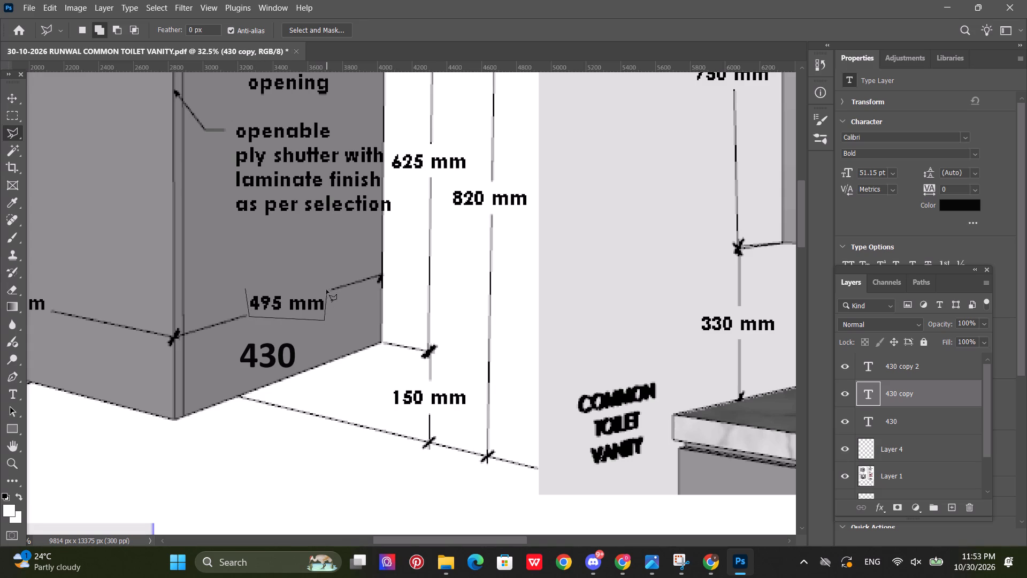
left_click(326, 290)
left_click(246, 289)
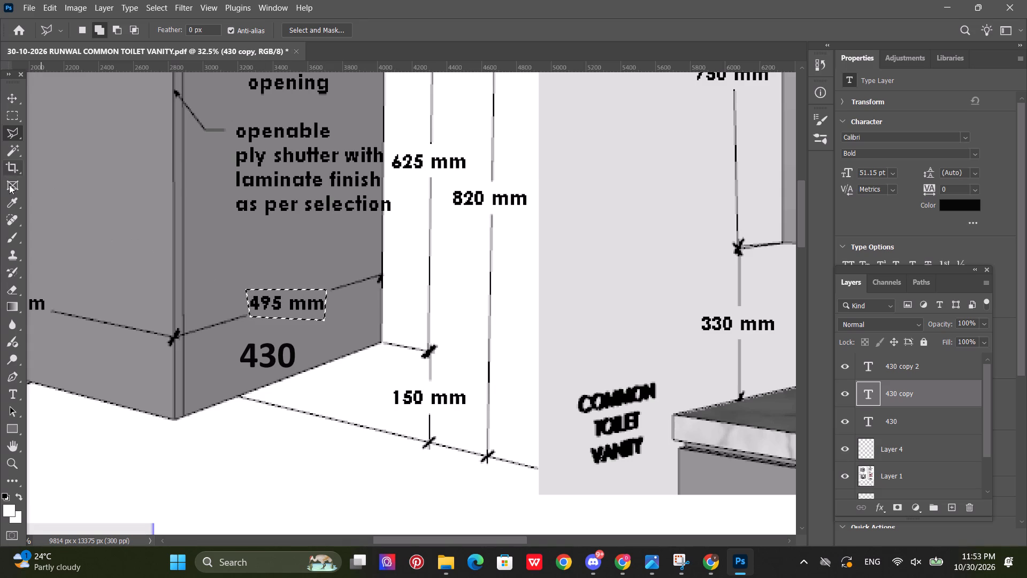
left_click(14, 196)
left_click(293, 277)
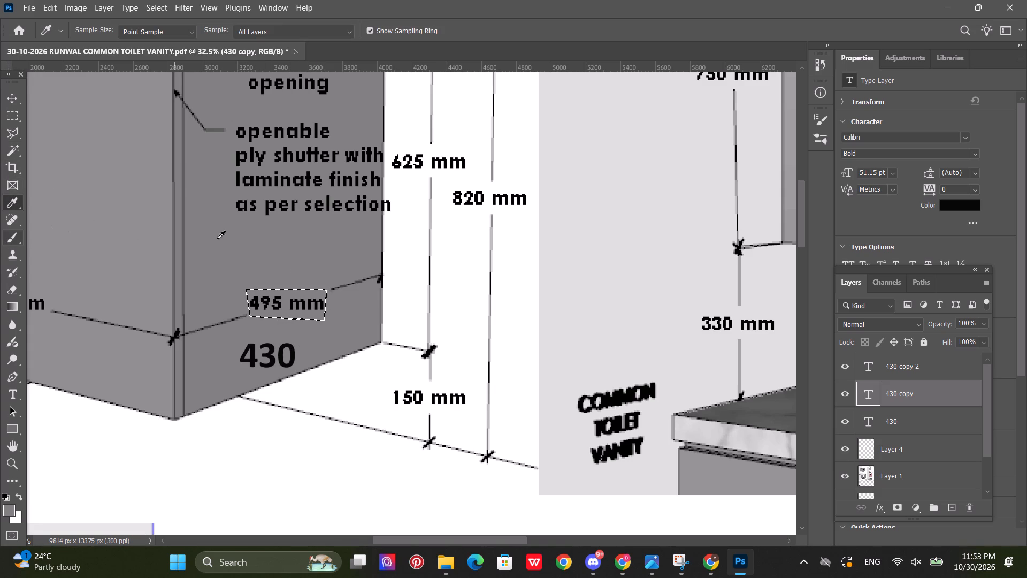
left_click(231, 248)
left_click(6, 239)
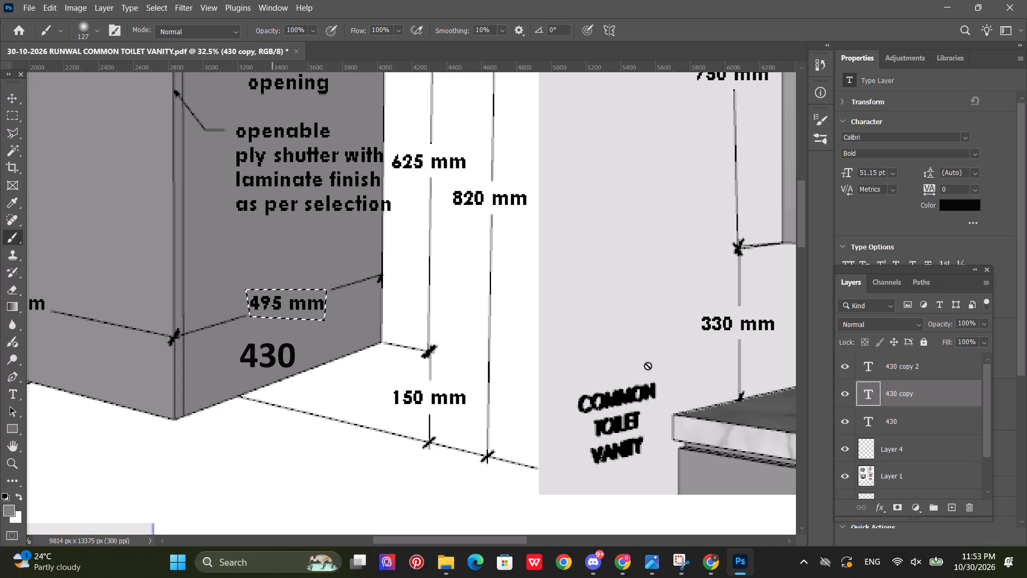
left_click(952, 505)
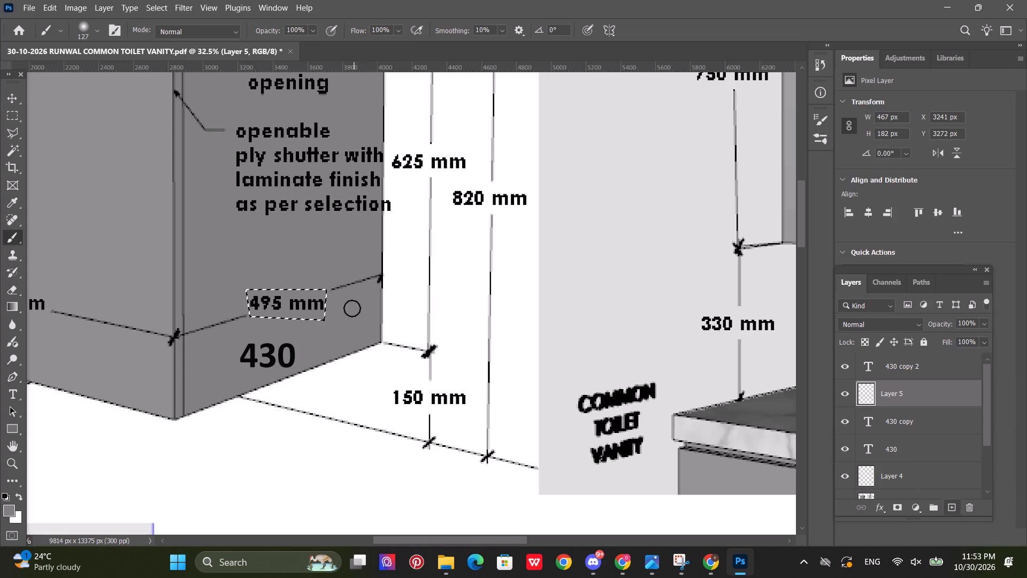
left_click_drag(248, 300, 252, 305)
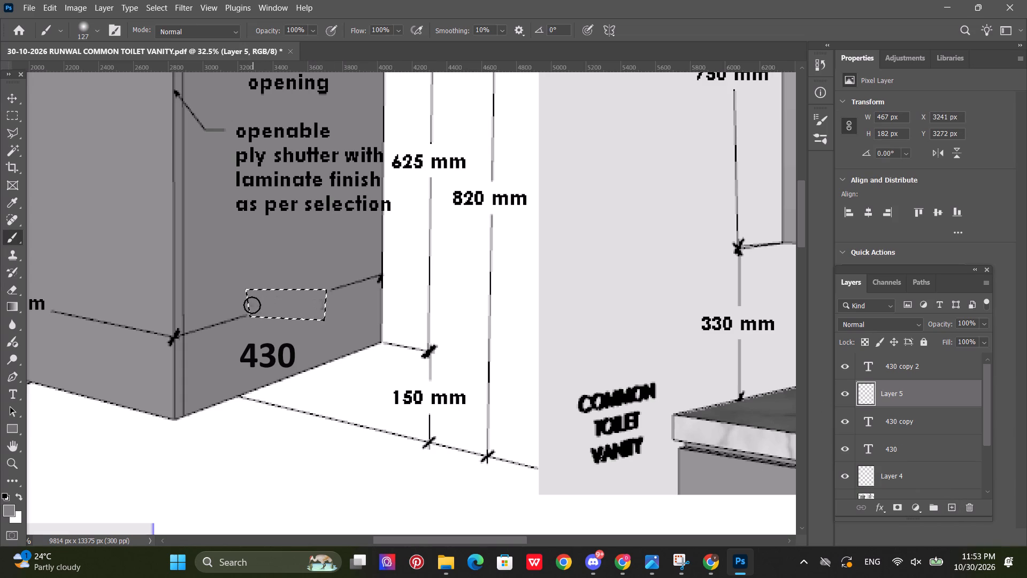
left_click_drag(252, 305, 250, 305)
key("ctrl+d")
Resize the 430 copy below the covered label to about 37 pt and move it into the cabinet's dimension-line gap.
left_click(11, 96)
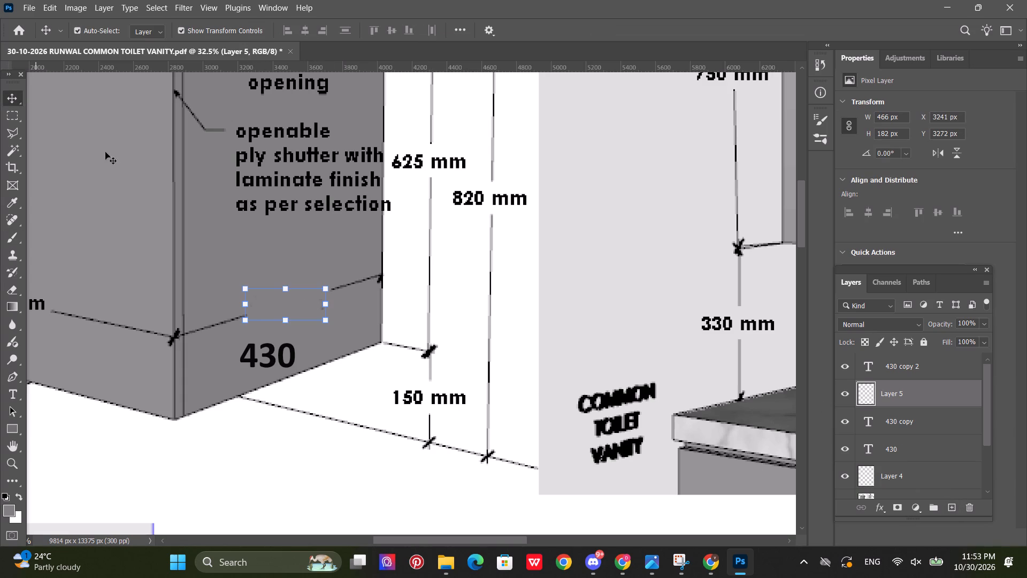
left_click(287, 351)
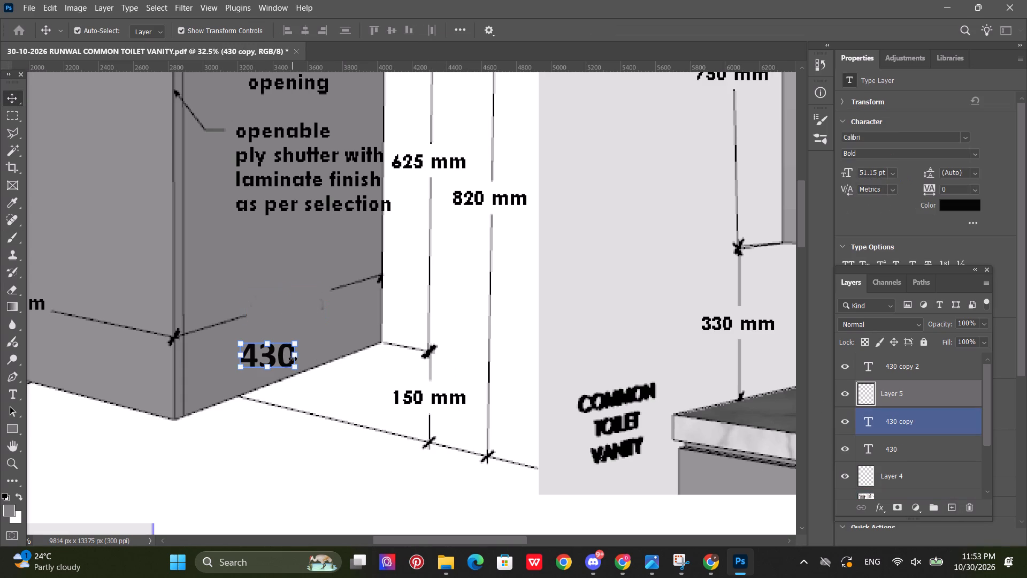
left_click_drag(293, 359, 303, 308)
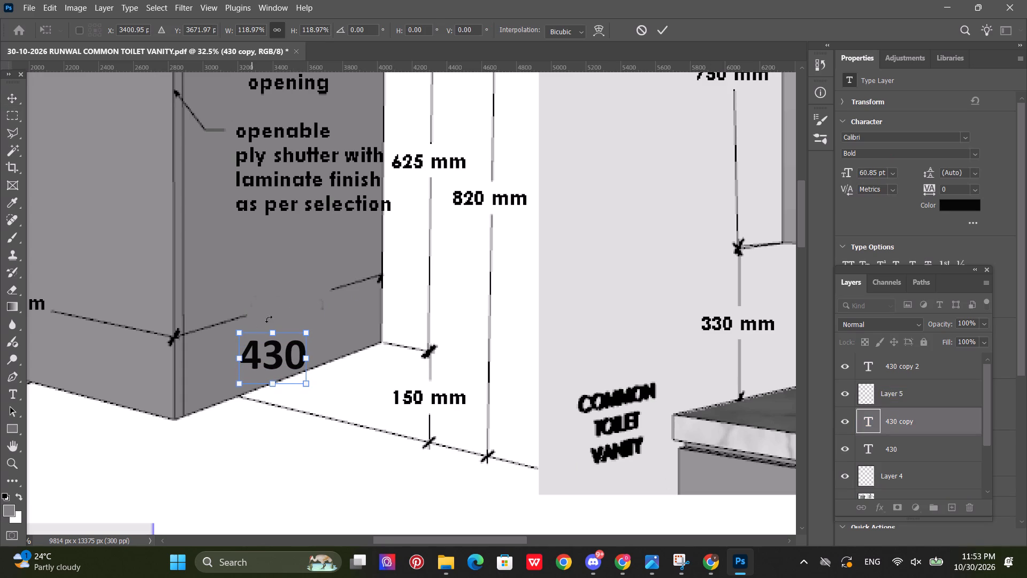
left_click_drag(306, 330, 275, 344)
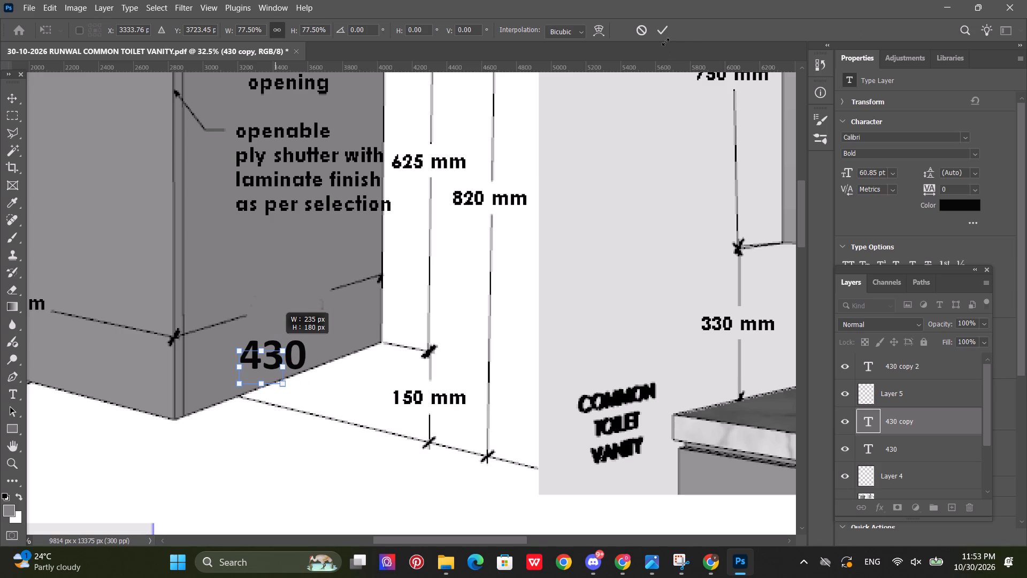
left_click(664, 29)
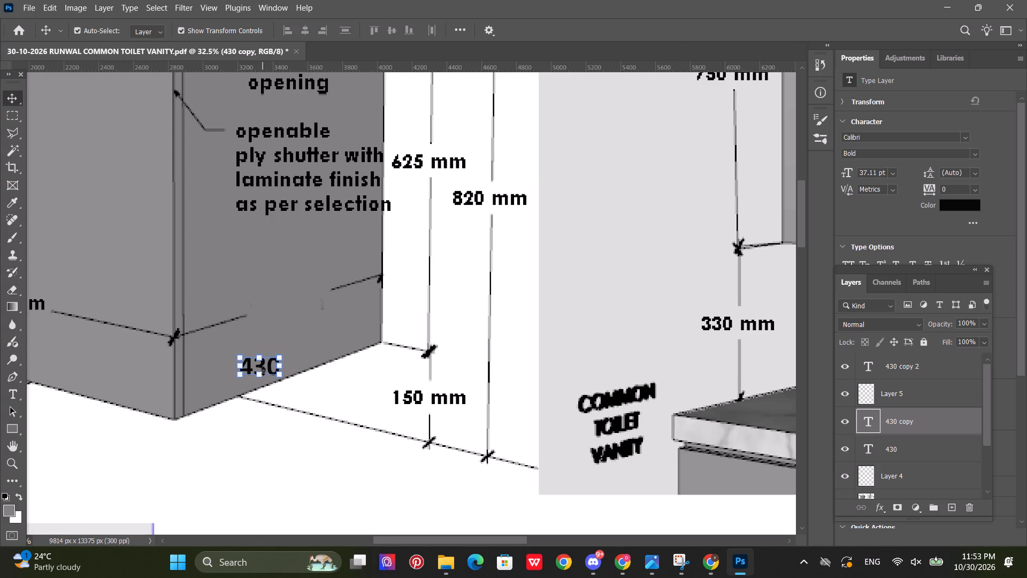
left_click_drag(265, 370, 281, 317)
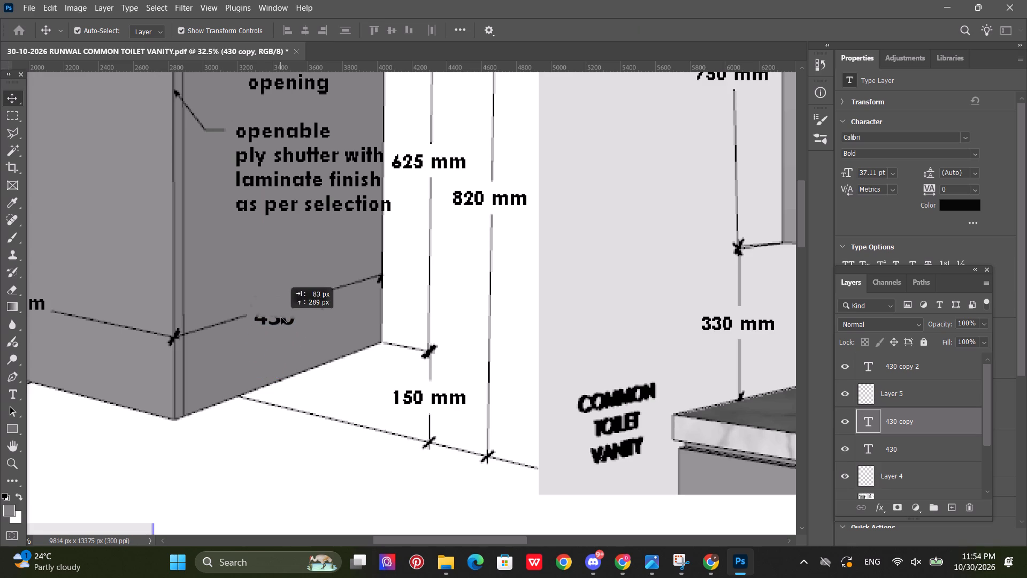
left_click_drag(281, 317, 290, 312)
Reorder the 430 copy layer so it sits above the gray patch on Layer 5.
left_click_drag(916, 422, 916, 400)
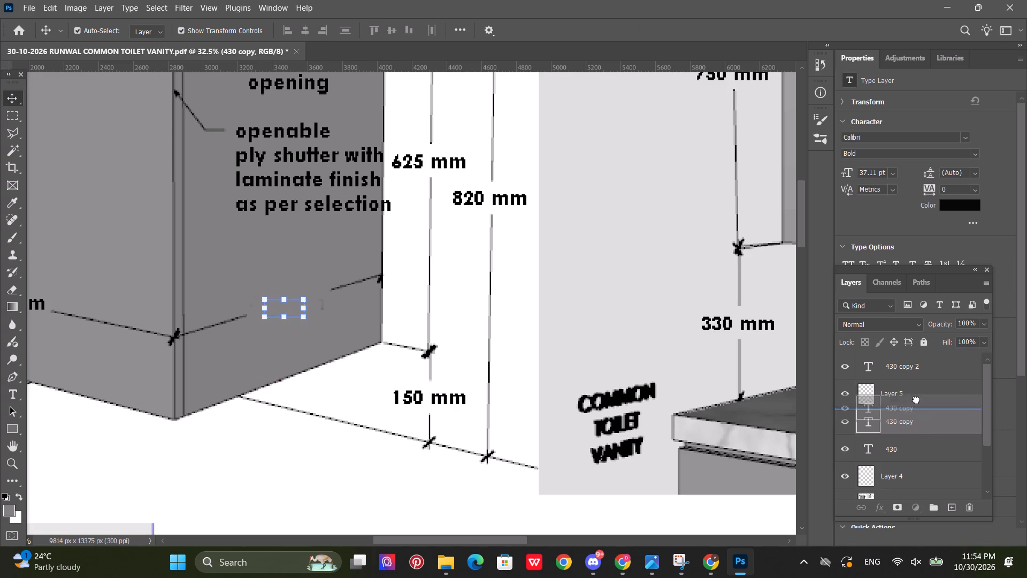
left_click_drag(916, 400, 911, 378)
Move the large 430 copy 2 text up from the upper vanity's marble counter edge to just above the 540 mm label.
scroll(397, 347, "up", 12)
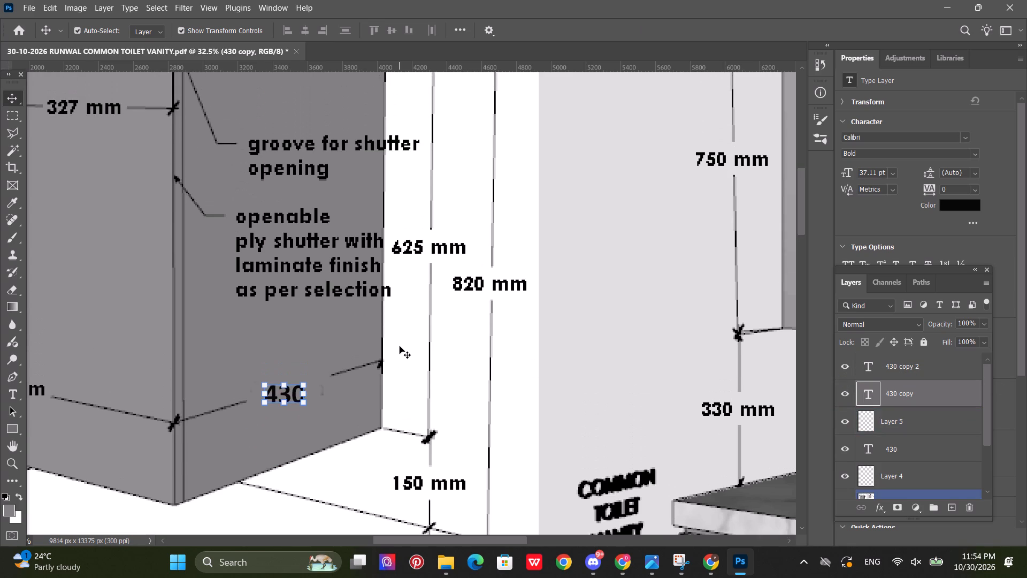
scroll(400, 346, "up", 18)
left_click(340, 246)
left_click_drag(342, 235, 343, 224)
left_click_drag(343, 230, 347, 164)
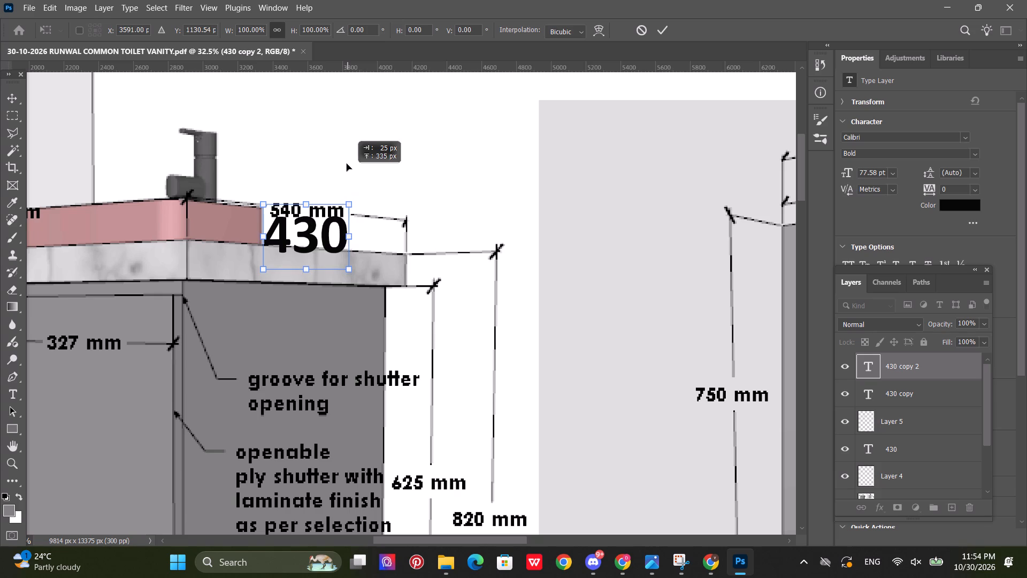
left_click(662, 31)
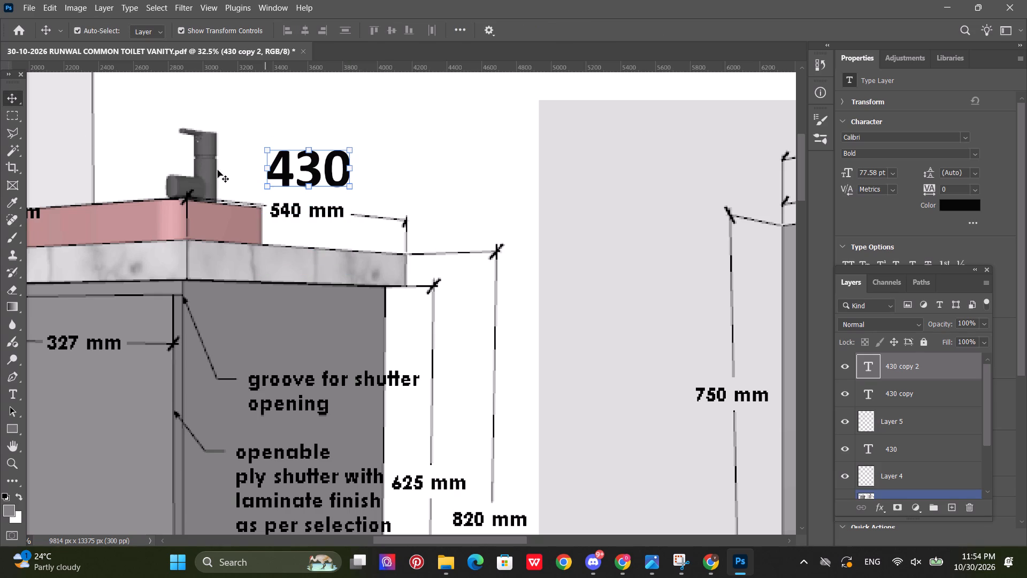
Cover the upper vanity's 540 mm label with sampled background white, painted inside a polygonal selection on a new layer.
left_click(14, 136)
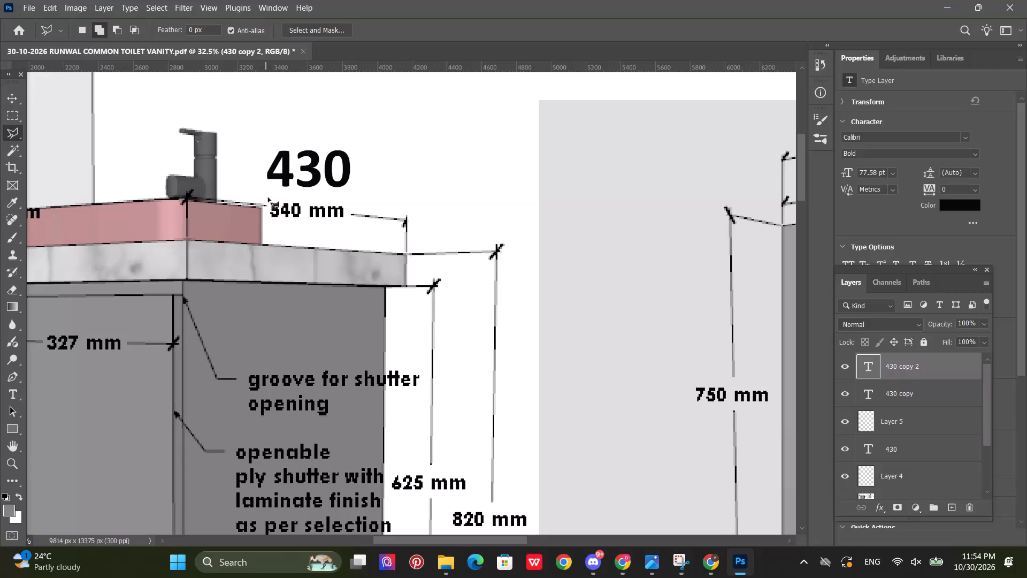
left_click(270, 197)
left_click(342, 201)
left_click(347, 223)
left_click(267, 220)
left_click(269, 196)
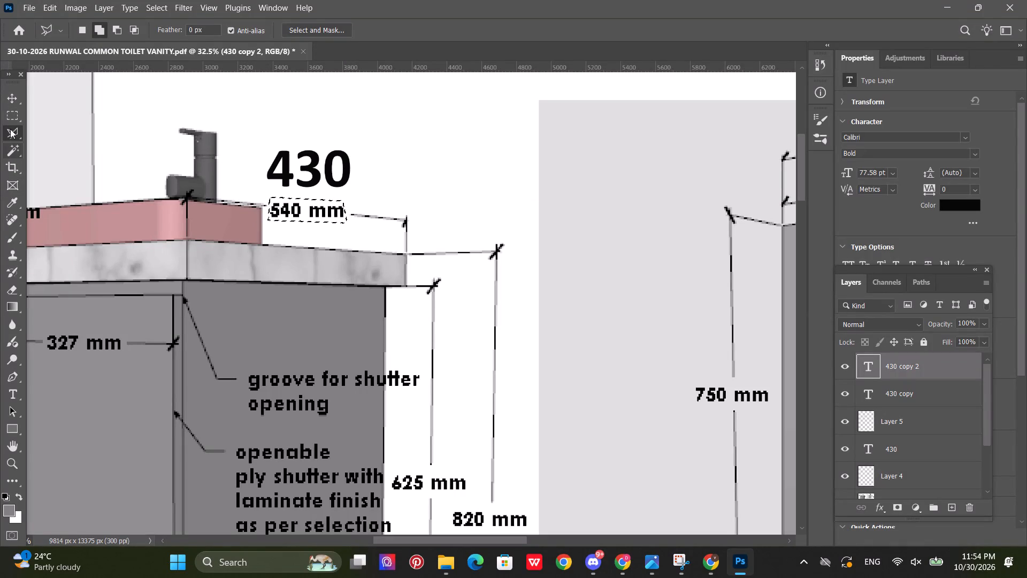
left_click(16, 205)
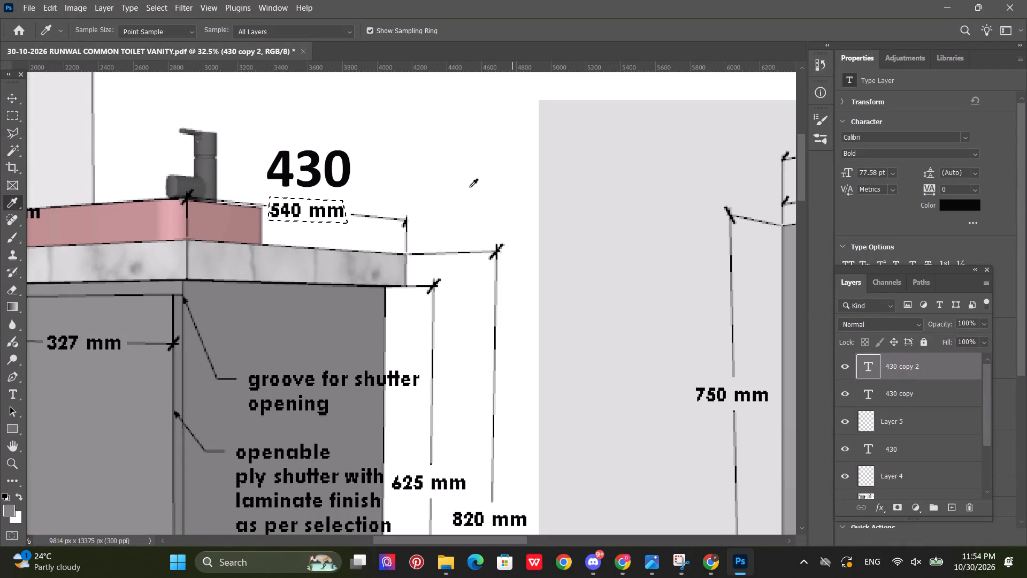
left_click(417, 182)
left_click(12, 217)
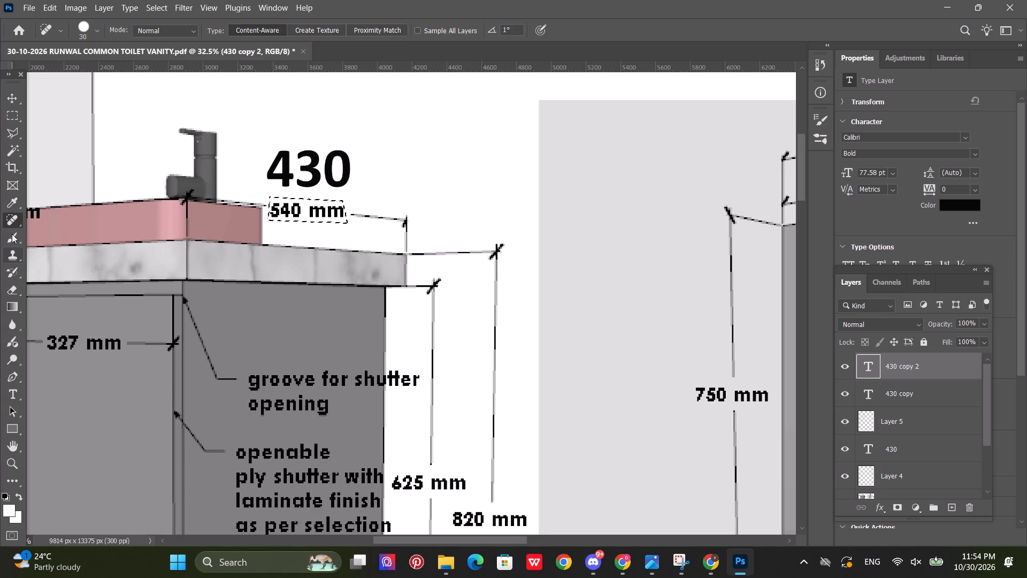
left_click(12, 234)
left_click(953, 510)
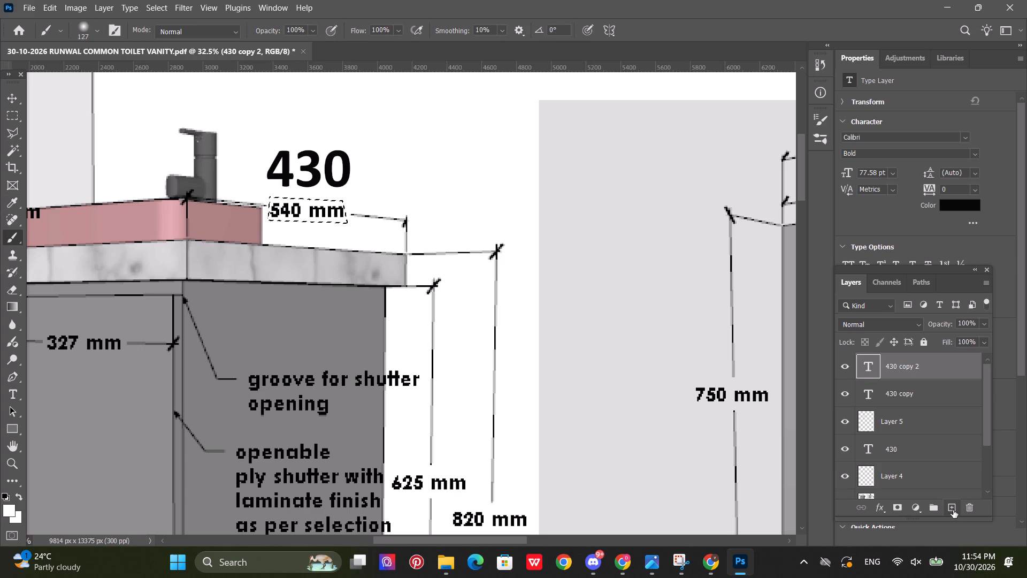
left_click_drag(265, 206, 283, 222)
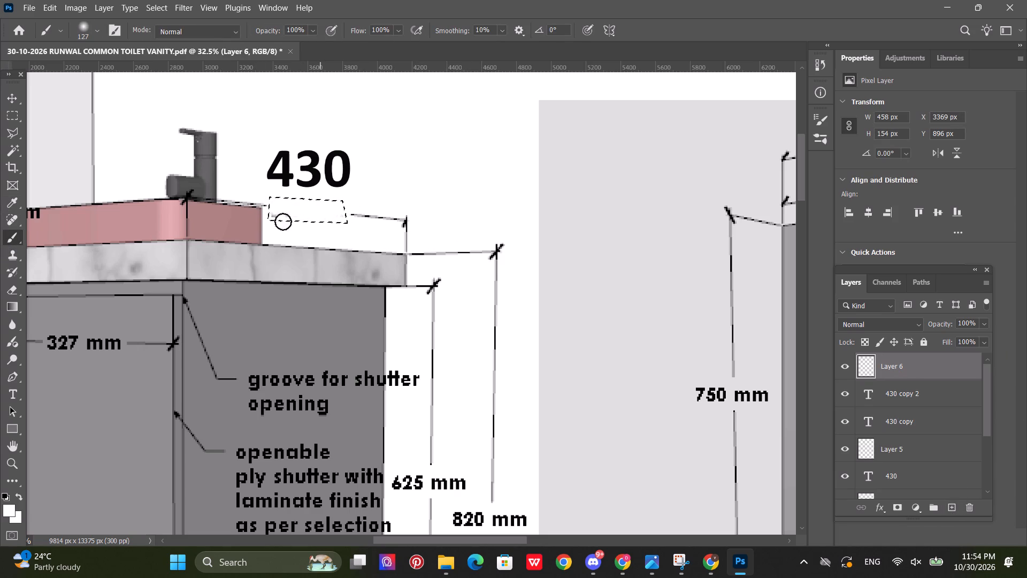
Finish painting white over the upper vanity's 540 mm label and clear the polygonal selection.
left_click_drag(283, 222, 265, 220)
key("ctrl+d")
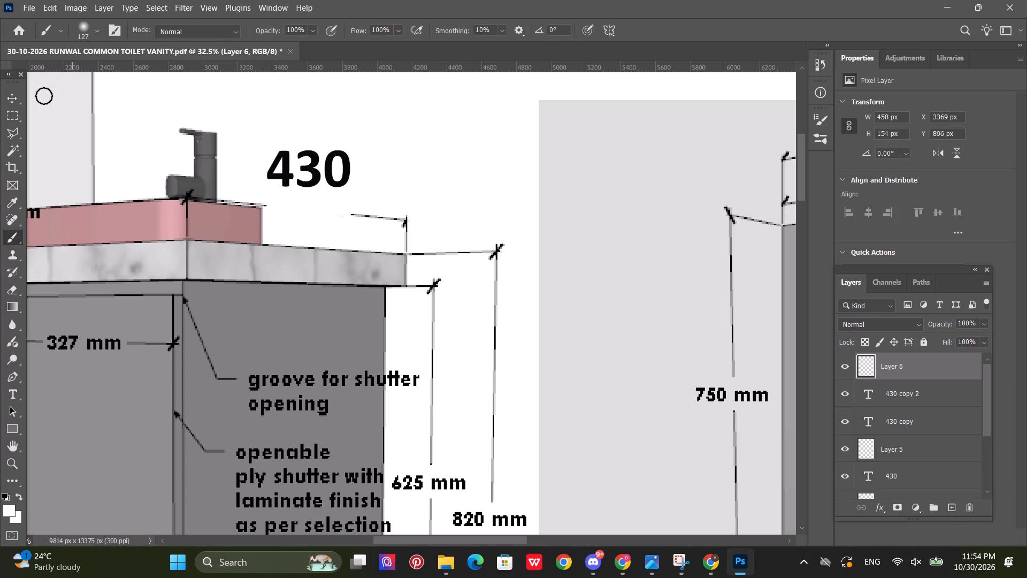
Move the 430 copy 2 text down onto the painted-over label and bring its layer above Layer 6.
left_click(13, 96)
left_click(312, 165)
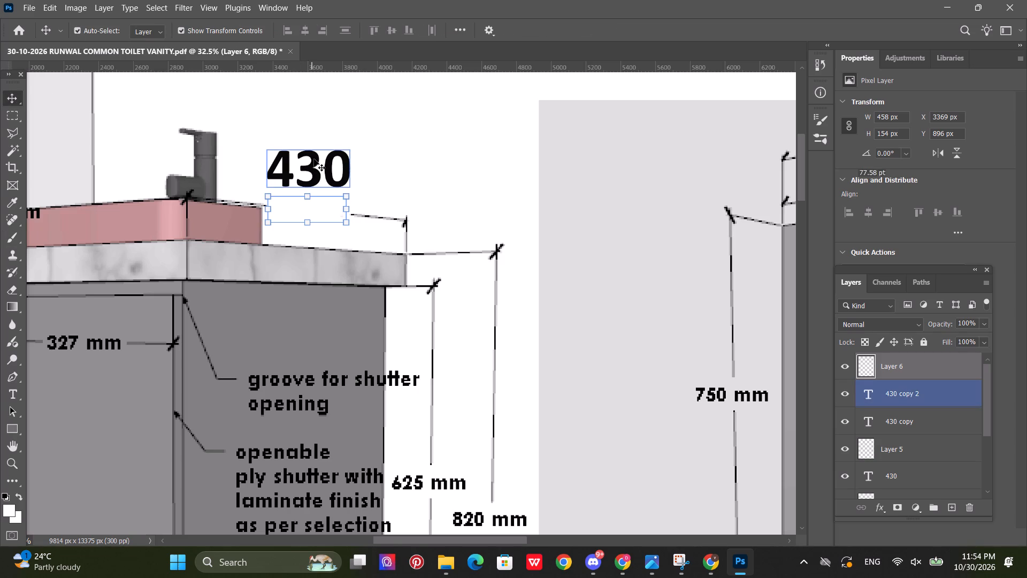
left_click_drag(316, 158, 312, 199)
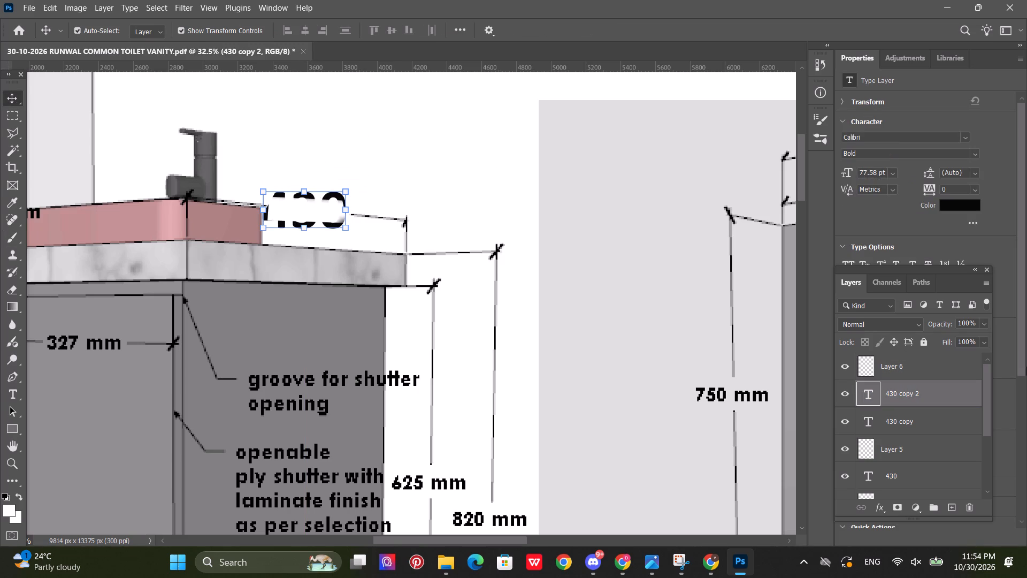
left_click_drag(946, 393, 945, 354)
scroll(936, 393, "up", 2)
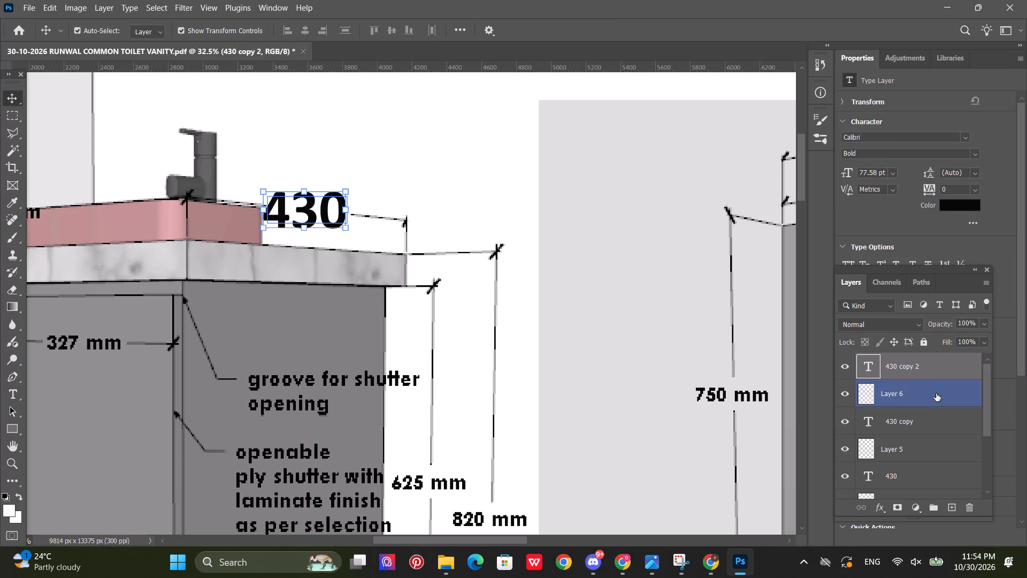
scroll(936, 393, "up", 1)
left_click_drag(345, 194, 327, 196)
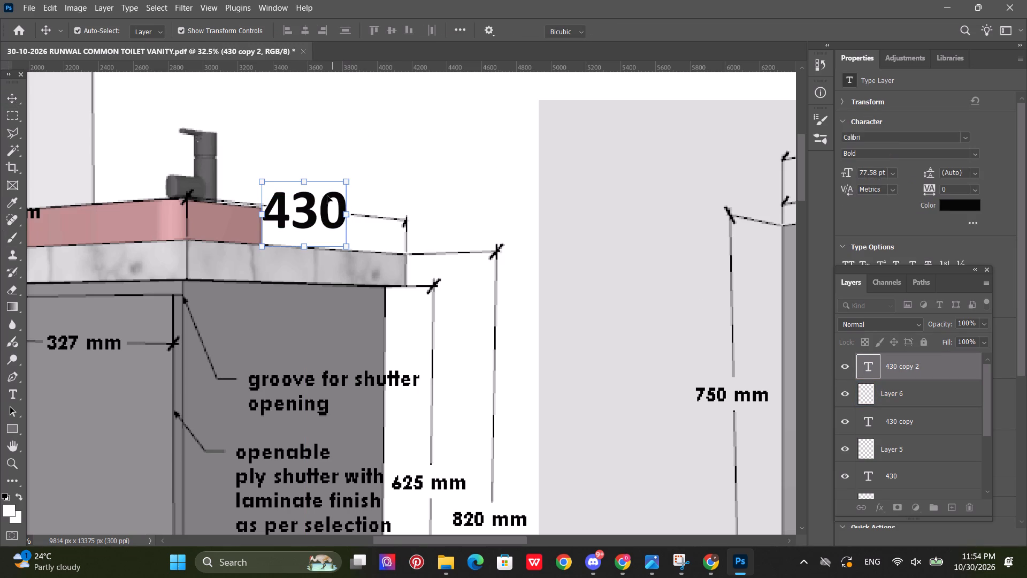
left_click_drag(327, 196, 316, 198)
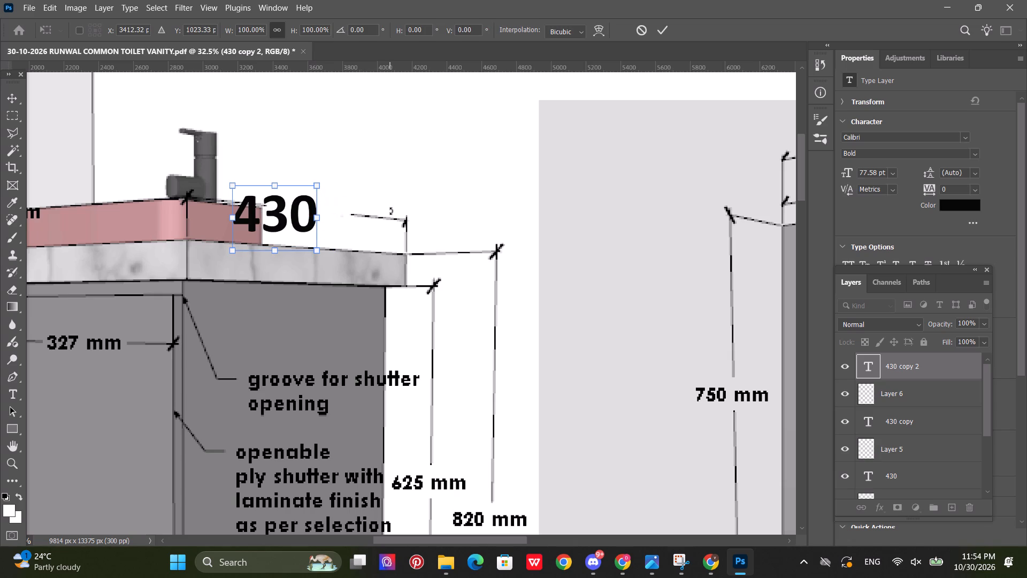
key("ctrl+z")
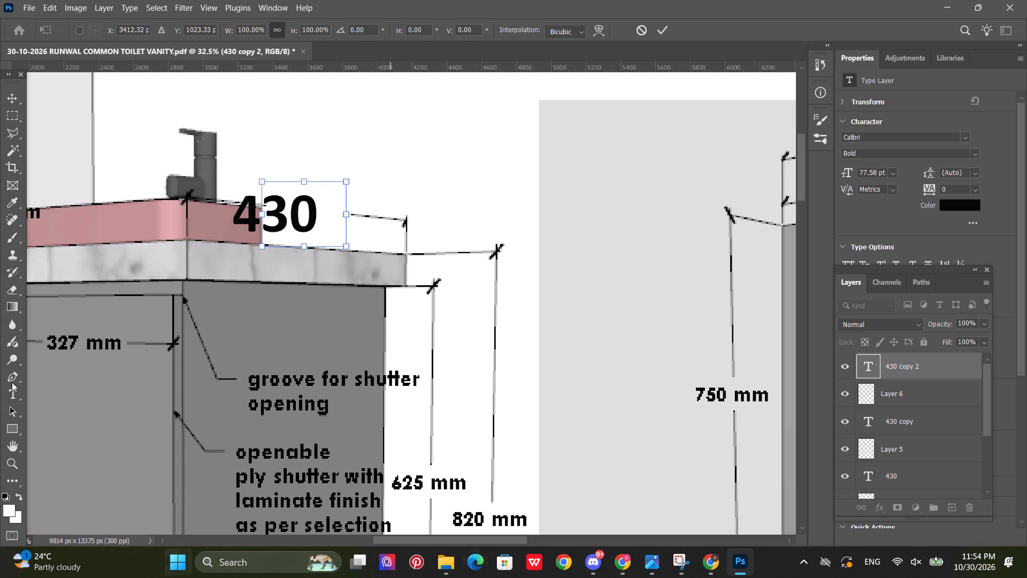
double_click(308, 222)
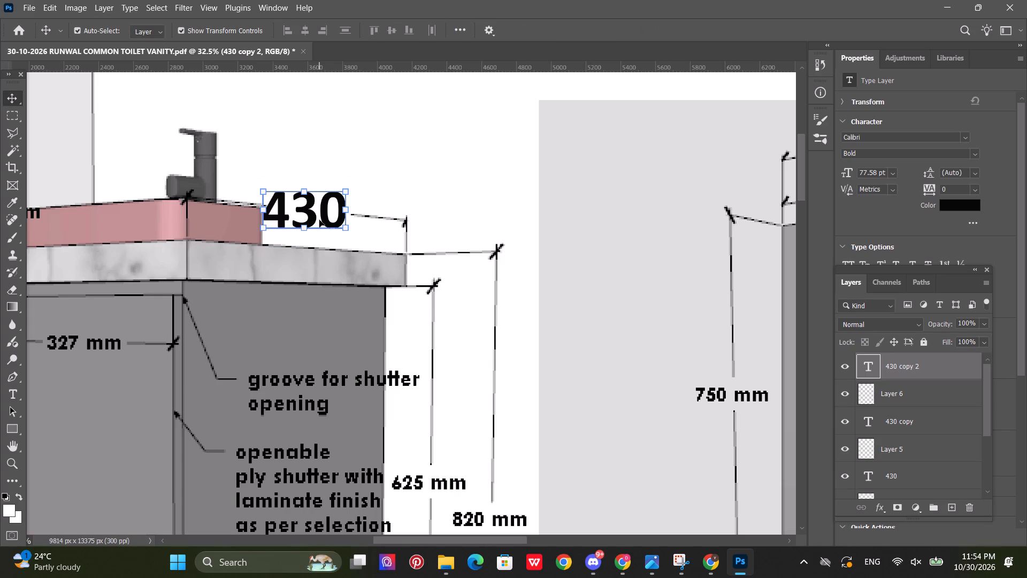
Set the 430 copy 2 text to 48 pt and place it in the dimension-line gap above the upper vanity's counter.
double_click(335, 195)
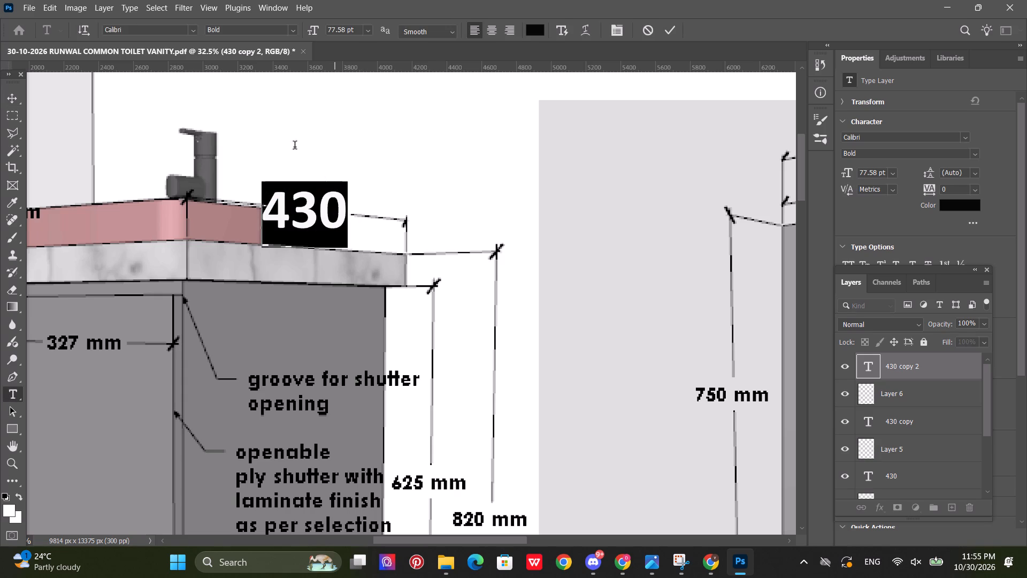
left_click(366, 31)
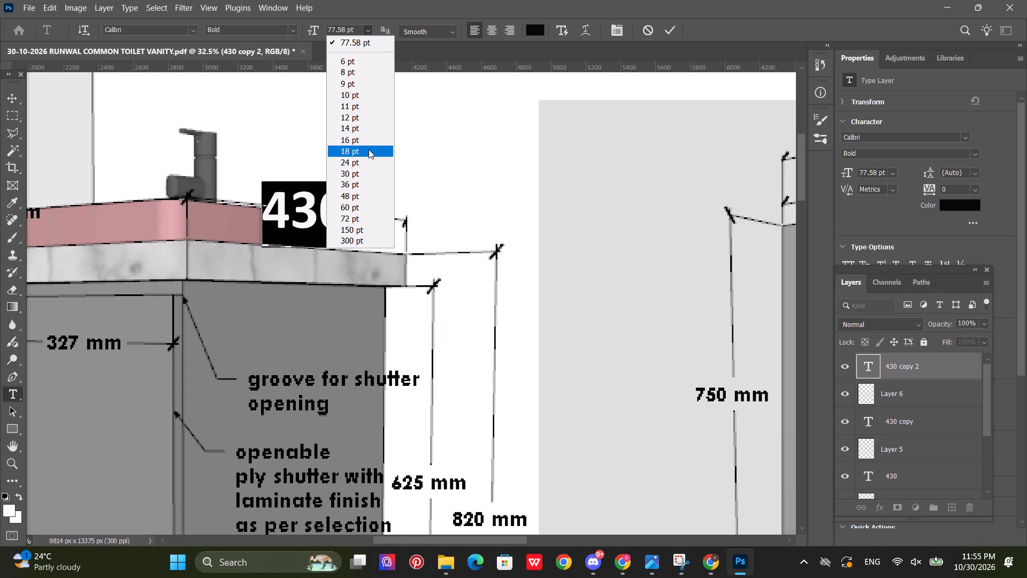
left_click(370, 195)
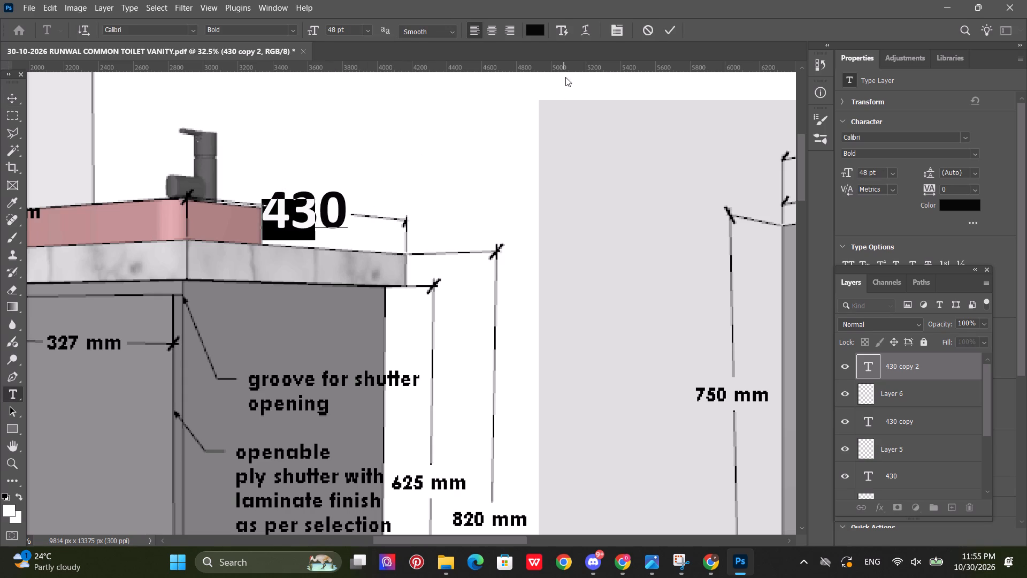
left_click(677, 31)
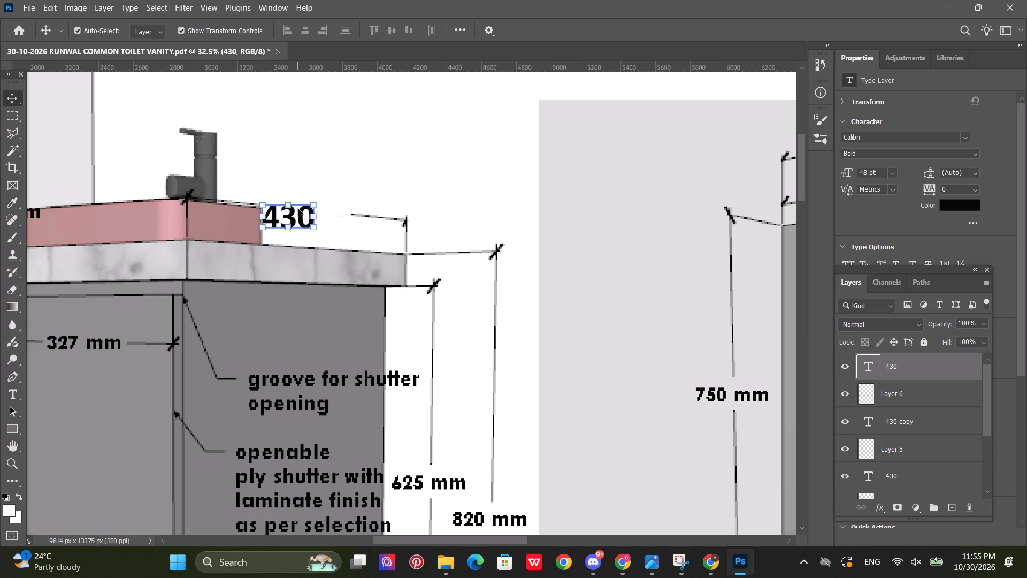
left_click_drag(300, 209, 314, 202)
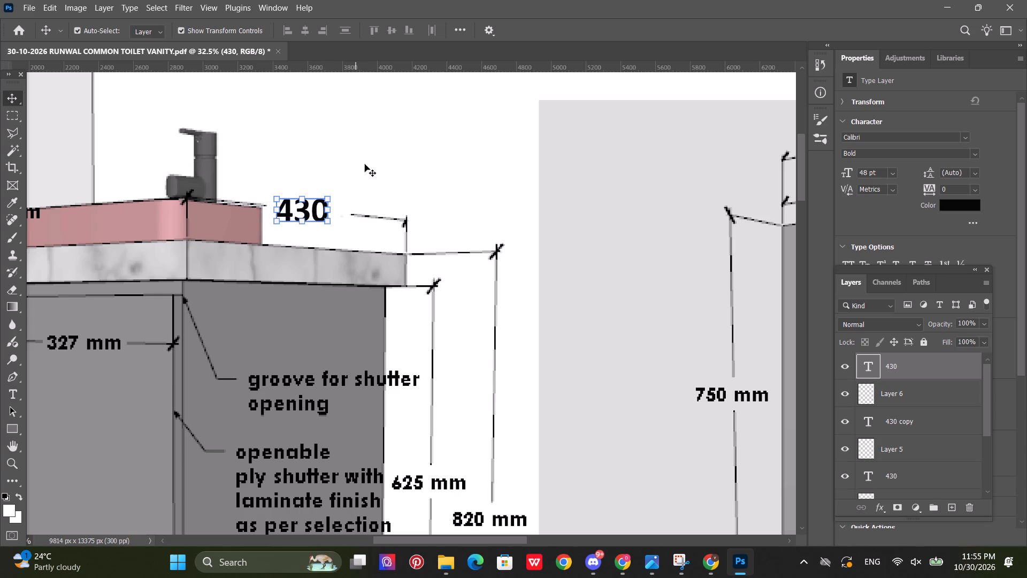
Save the sheet as a Photoshop PDF in Downloads, replacing the existing 30-10-2026 RUNWAL COMMON TOILET VANITY file.
left_click(24, 6)
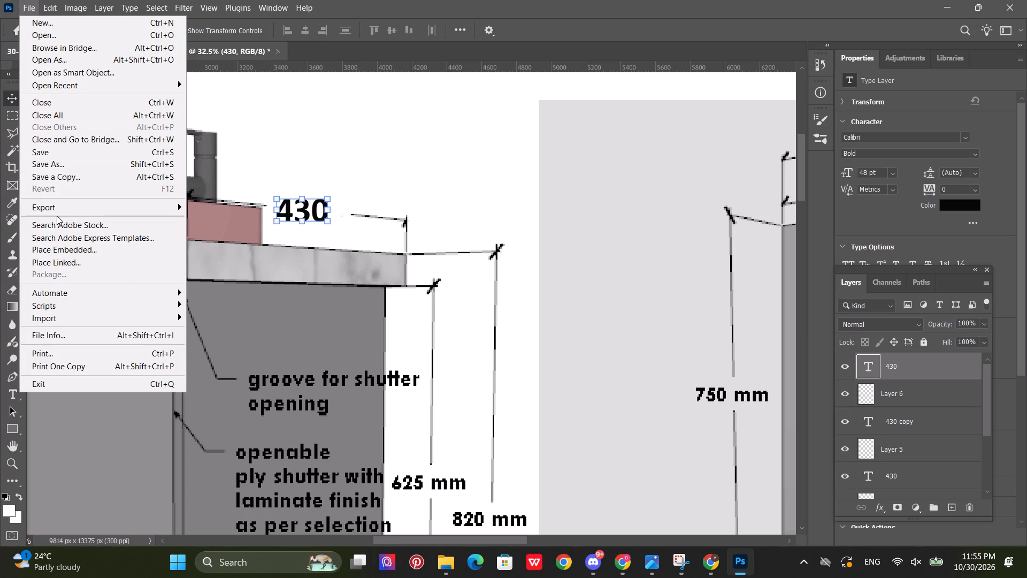
left_click(55, 160)
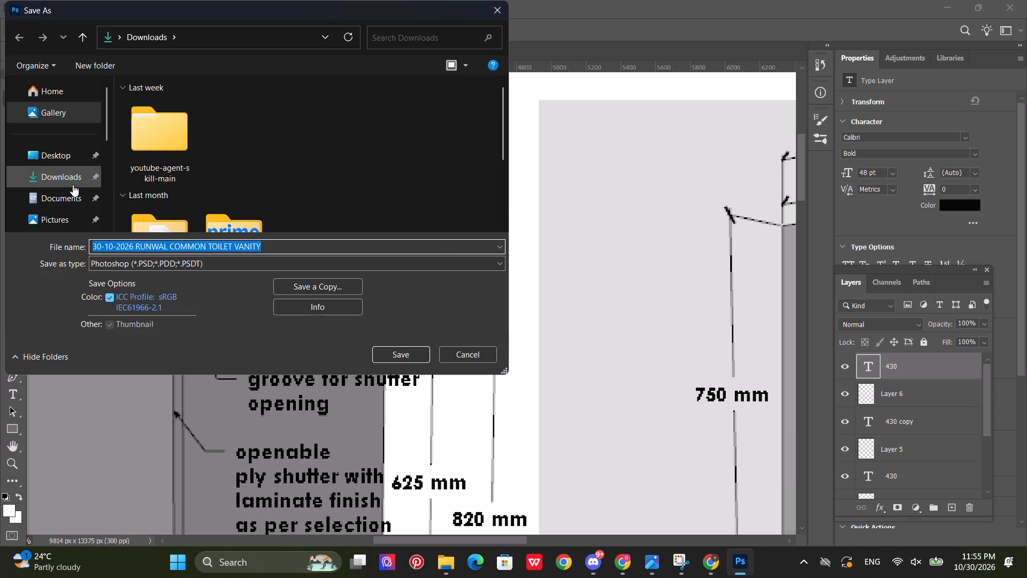
left_click(73, 185)
left_click(137, 267)
left_click(141, 296)
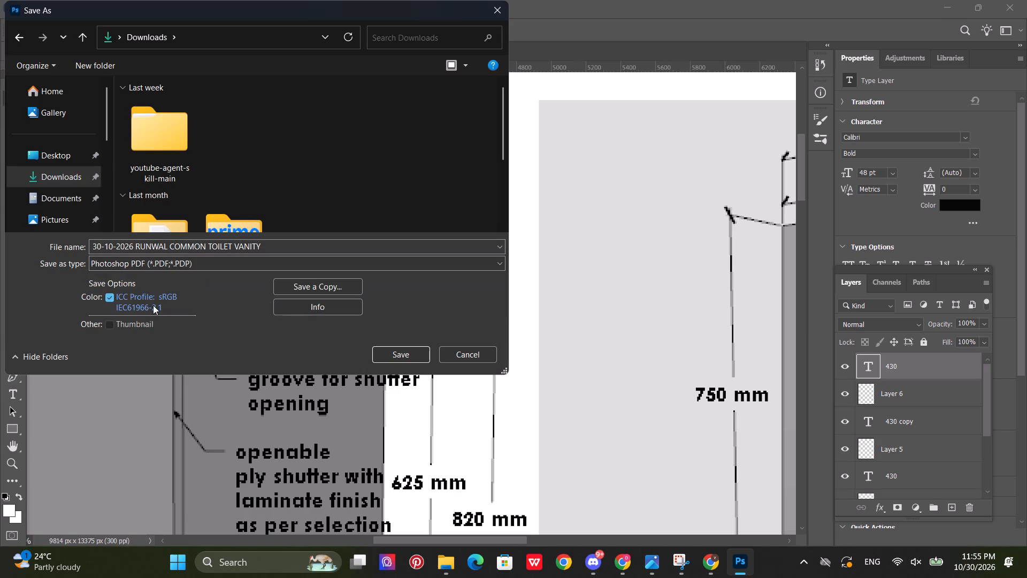
left_click(376, 354)
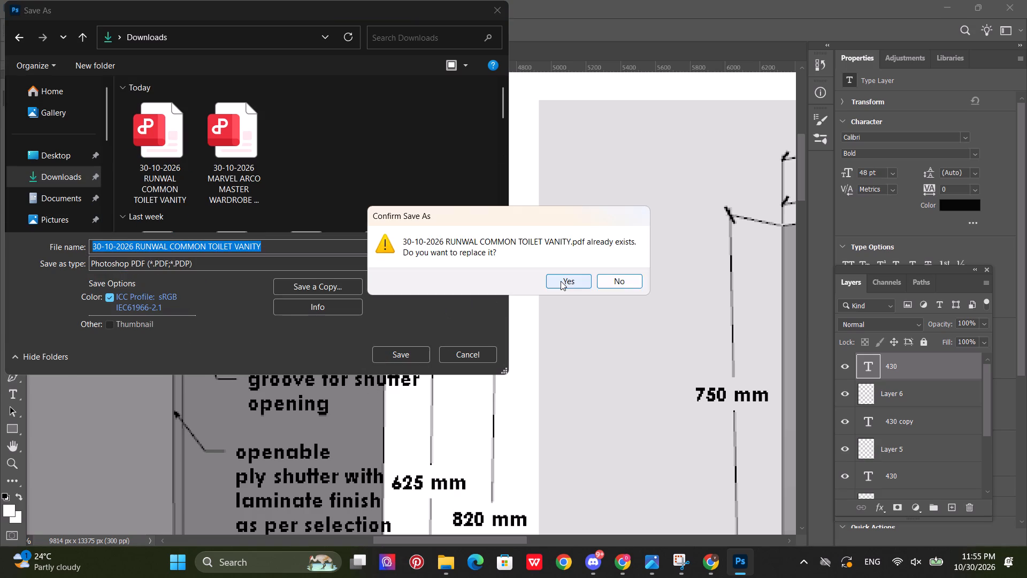
left_click(561, 281)
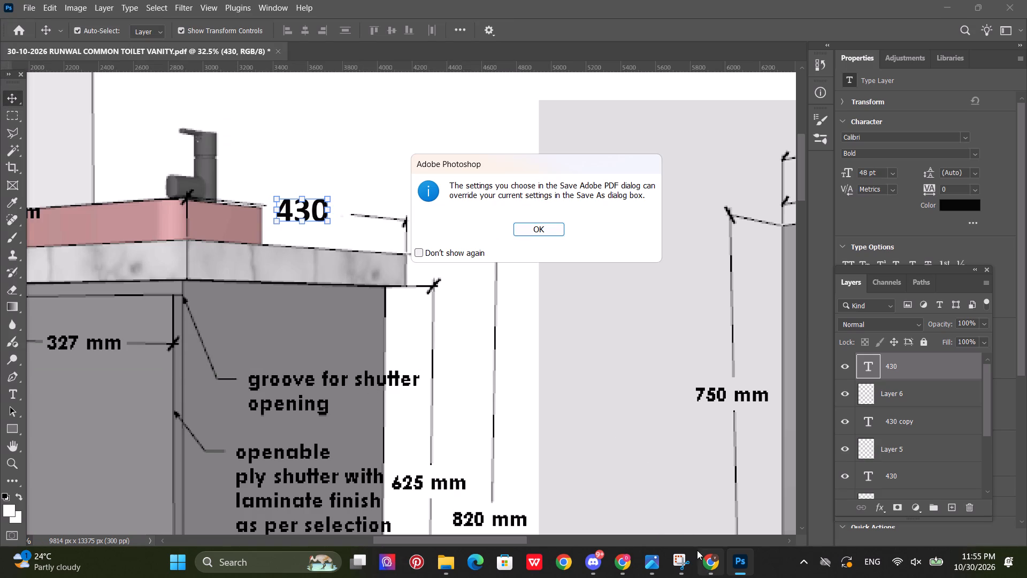
Switch to Chrome and view the 30-10-2026 Bathroom vanities folder in Google Drive.
left_click(626, 562)
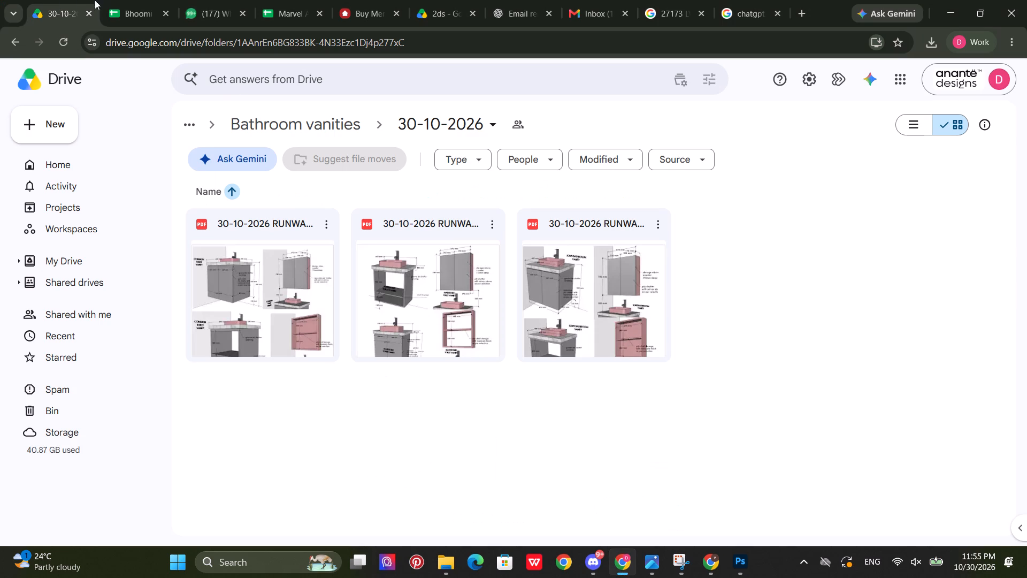
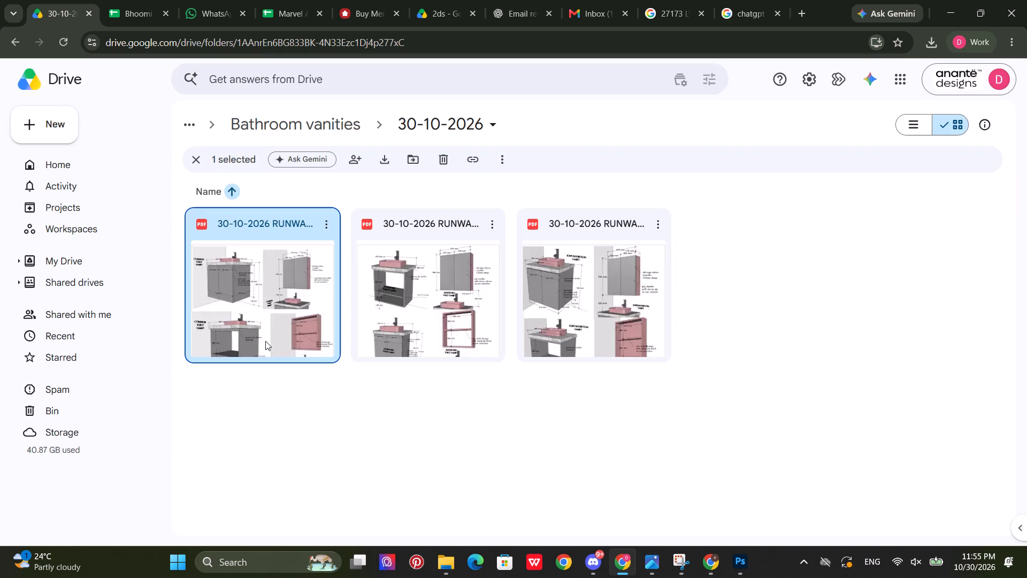
Move the old 30-10-2026 RUNWAL COMMON TOILET VANITY PDF in the 30-10-2026 Drive folder to the bin.
key("Delete")
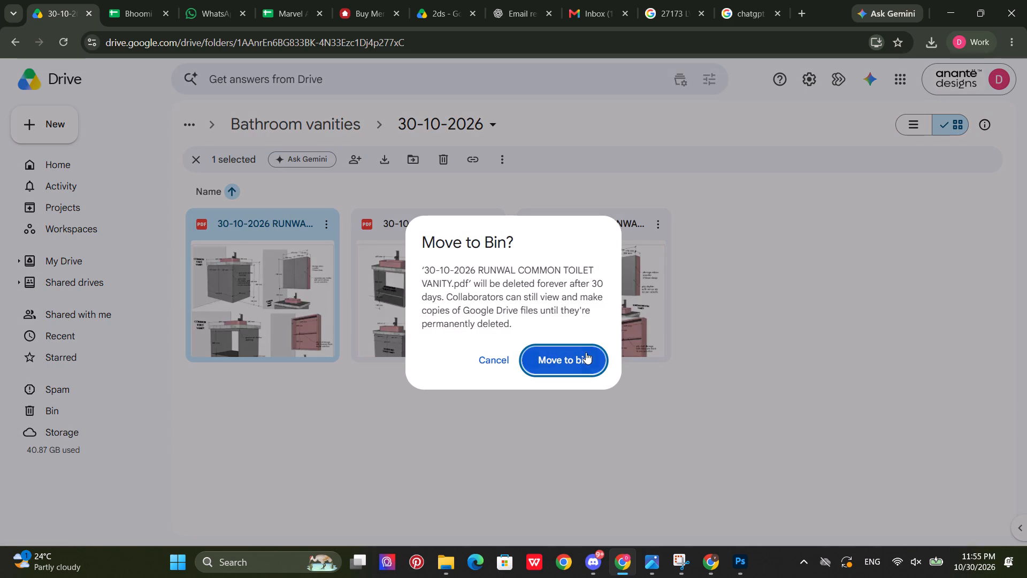
left_click(584, 358)
Upload the revised 30-10-2026 RUNWAL COMMON TOILET VANITY PDF from Downloads to the 30-10-2026 Drive folder.
left_click(30, 128)
left_click(44, 151)
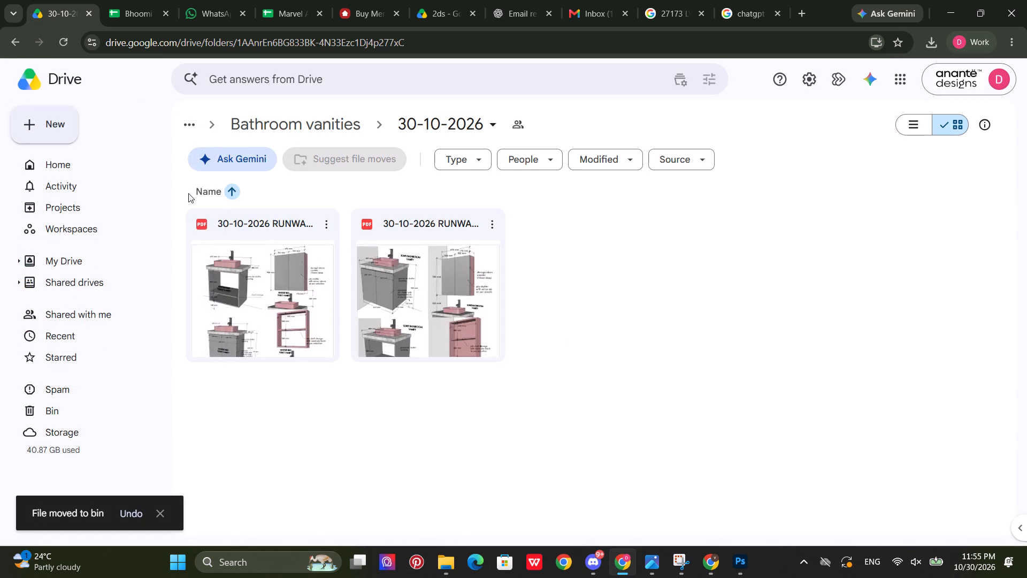
scroll(119, 255, "up", 2)
left_click(60, 185)
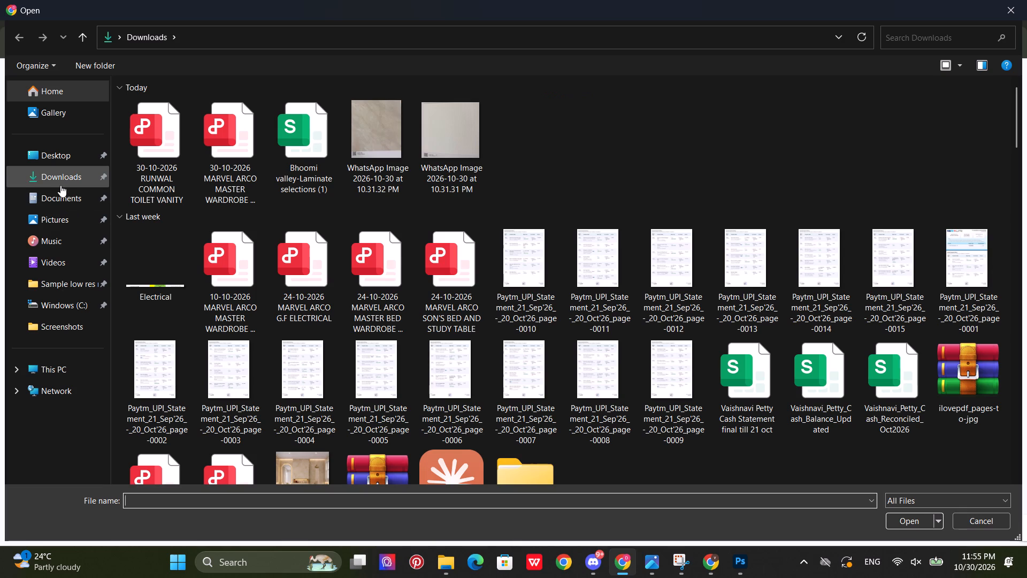
left_click(172, 168)
left_click(899, 521)
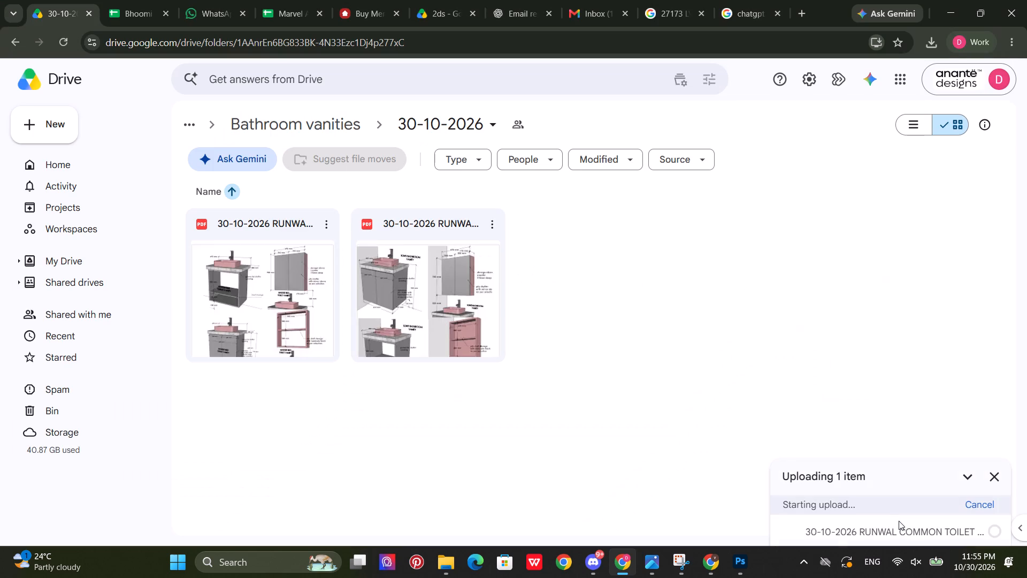
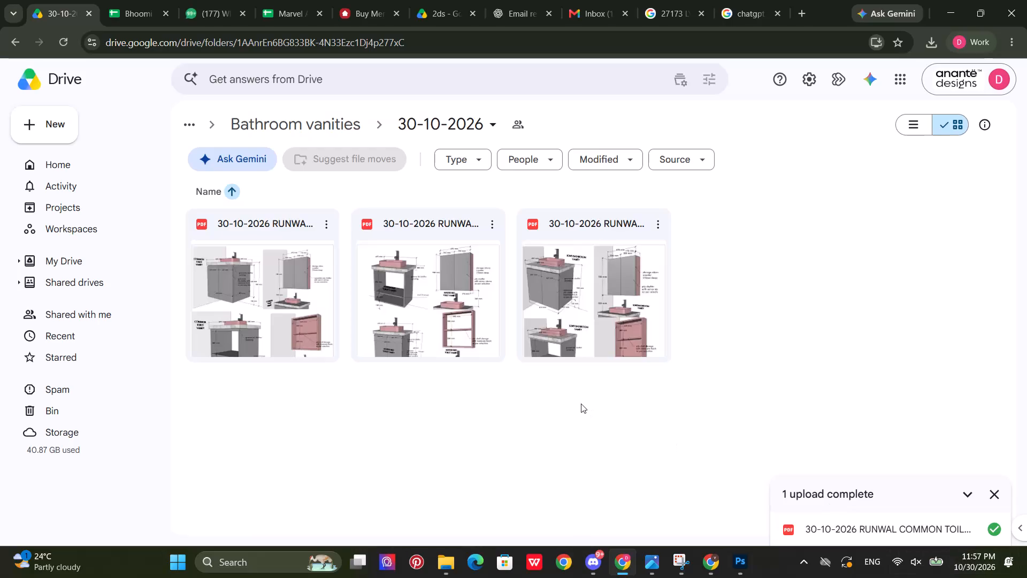
Preview the uploaded 30-10-2026 RUNWAL COMMON TOILET VANITY PDF to check its dimension labels.
double_click(294, 328)
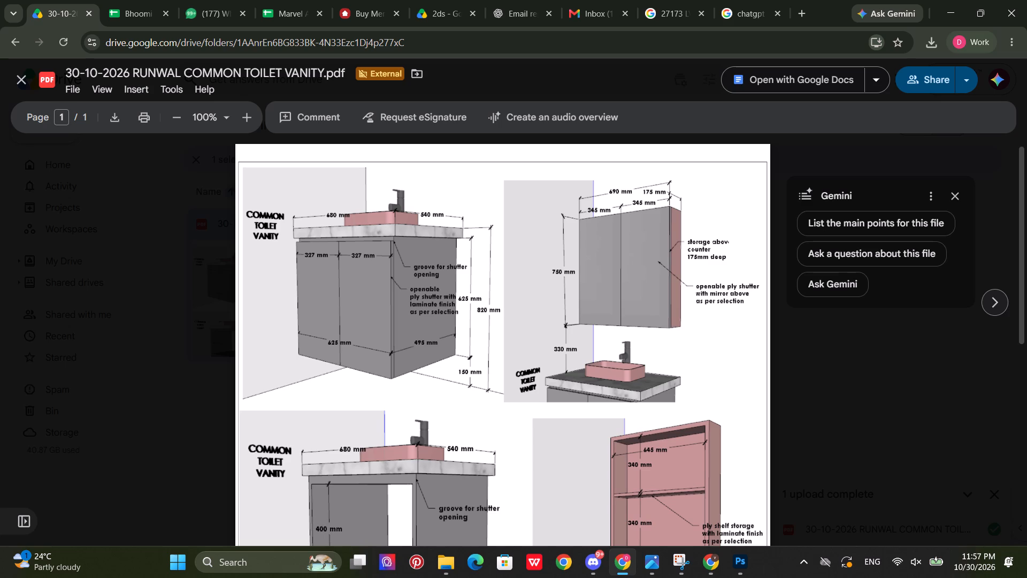
scroll(433, 292, "down", 3)
scroll(433, 292, "up", 3)
key("Escape")
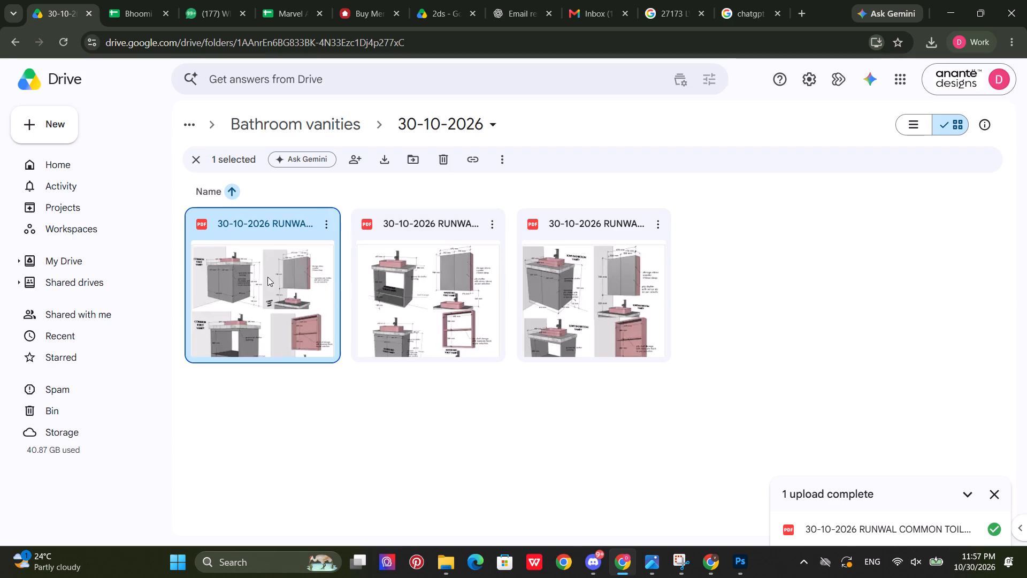
left_click(991, 501)
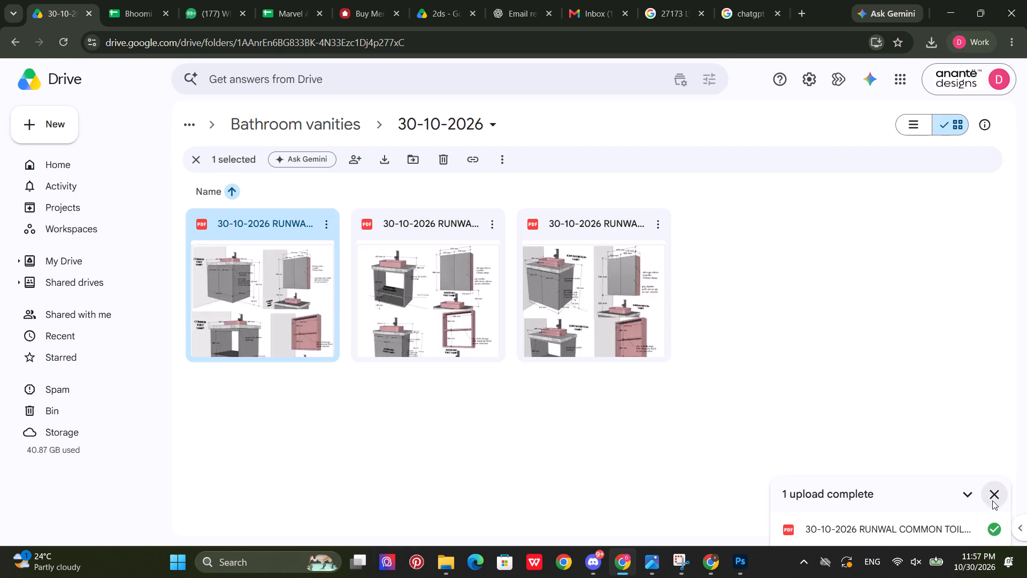
Reload the 30-10-2026 Drive folder and preview the RUNWAL COMMON TOILET VANITY PDF again to recheck its dimension labels.
left_click(60, 50)
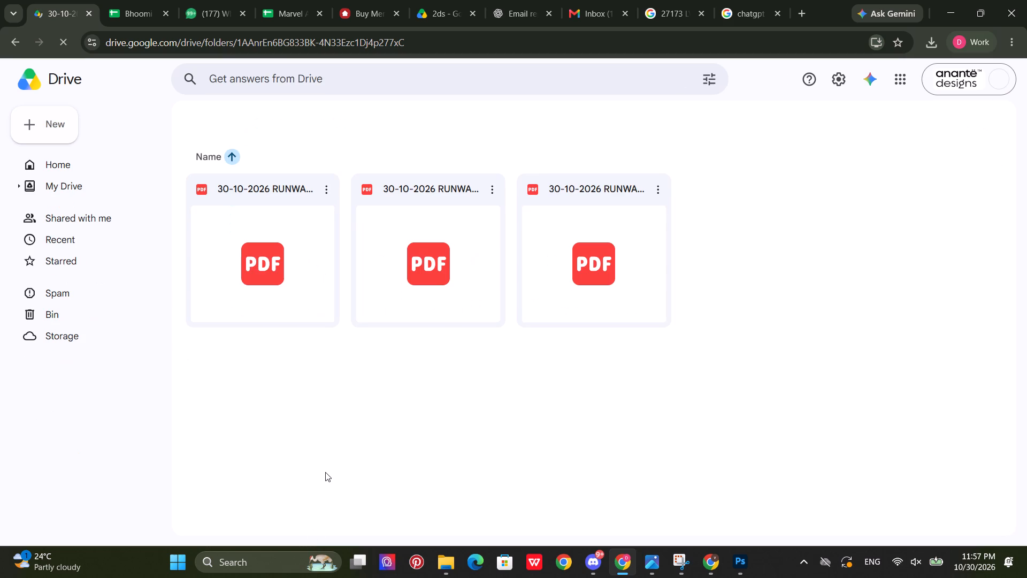
double_click(257, 317)
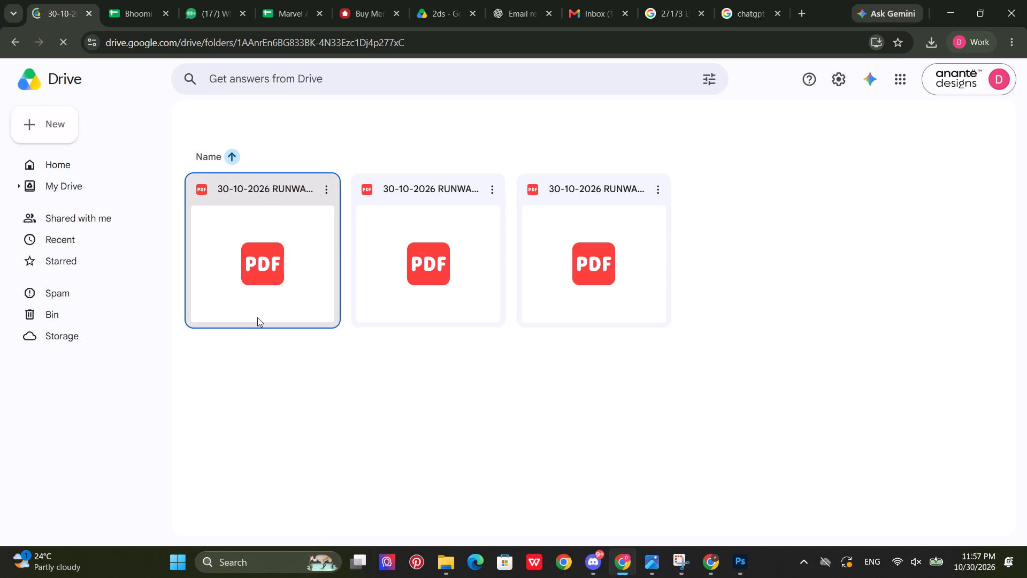
double_click(266, 274)
left_click(416, 435)
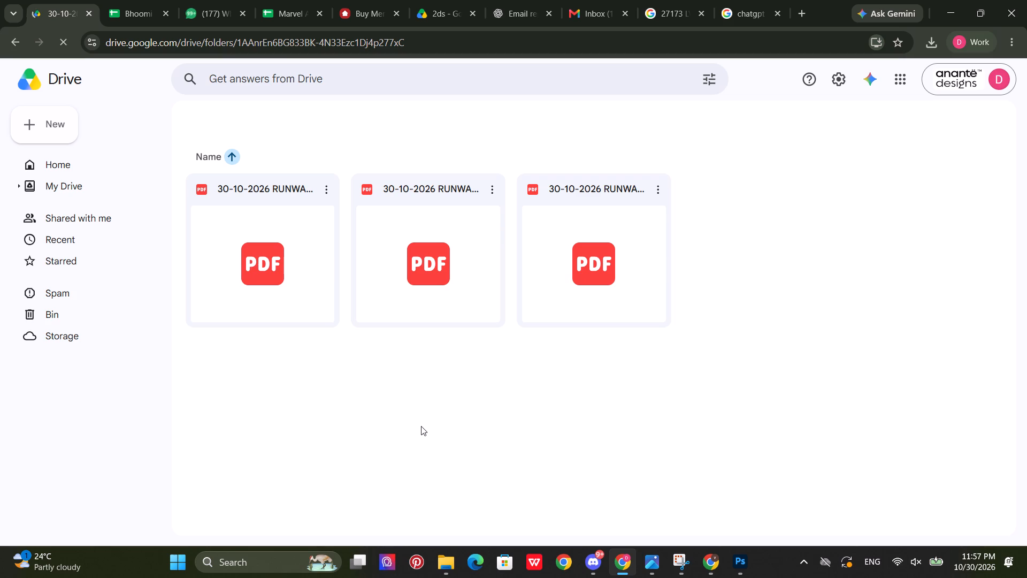
left_click(350, 443)
double_click(297, 305)
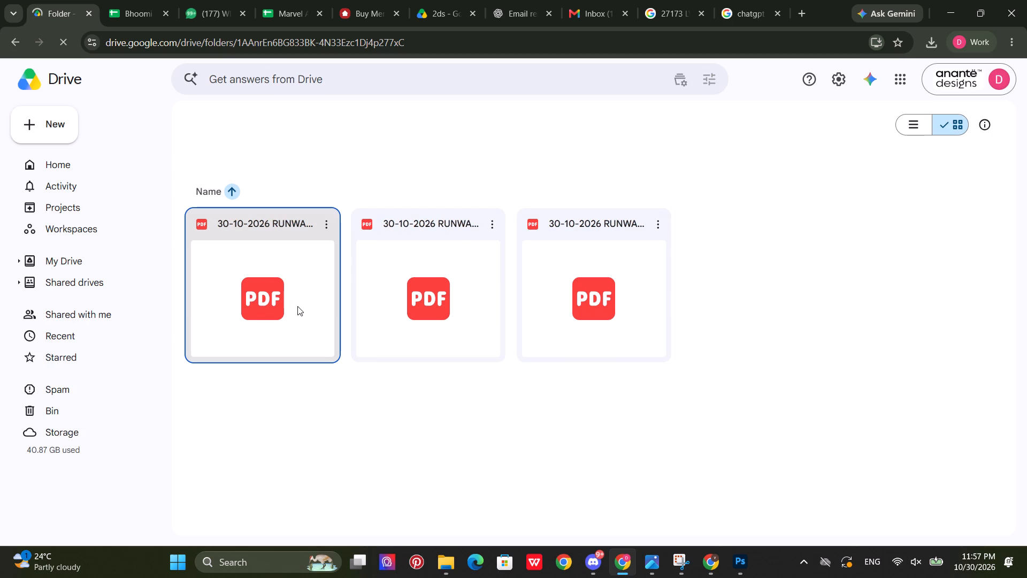
double_click(297, 306)
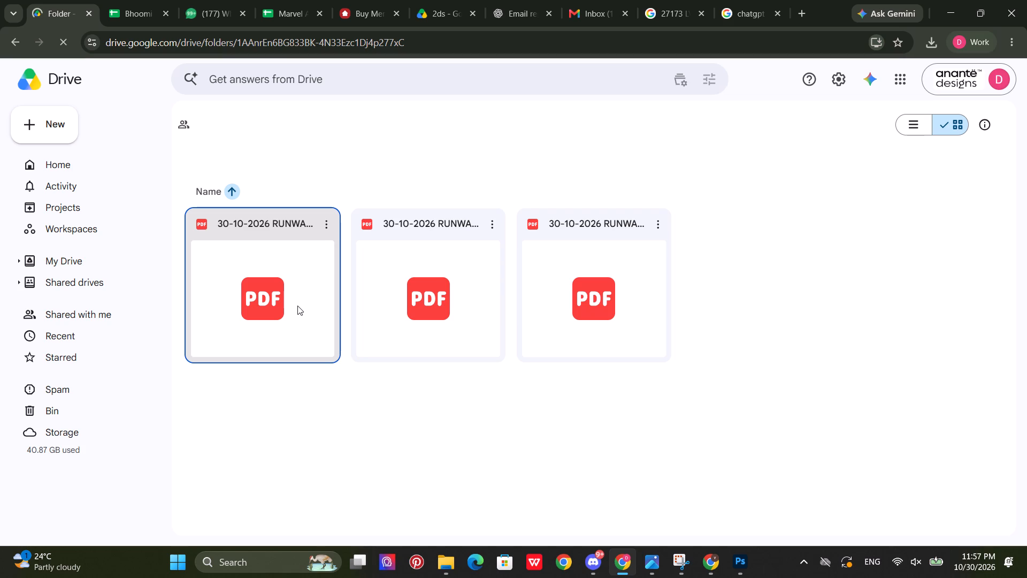
left_click(714, 569)
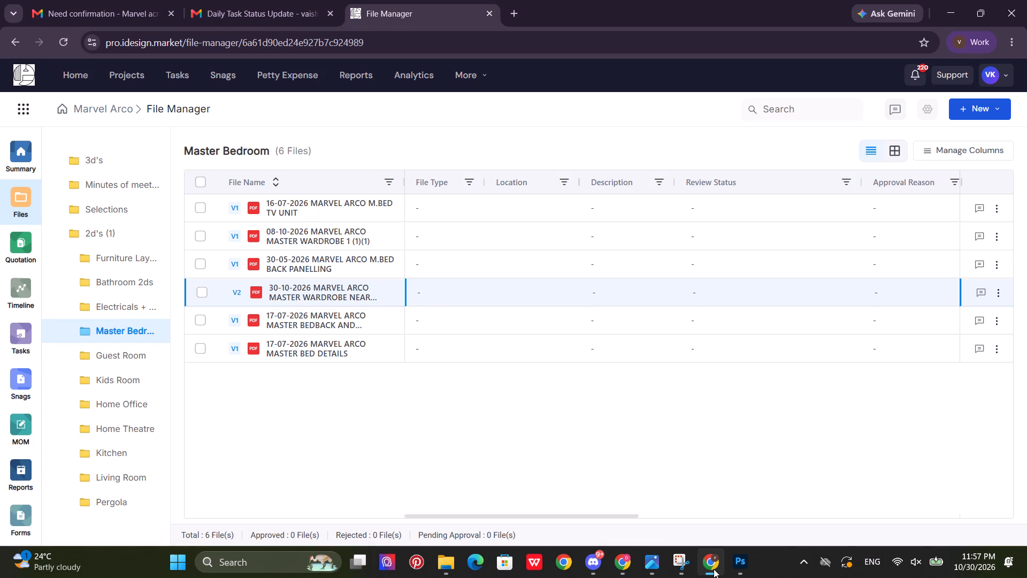
left_click(714, 567)
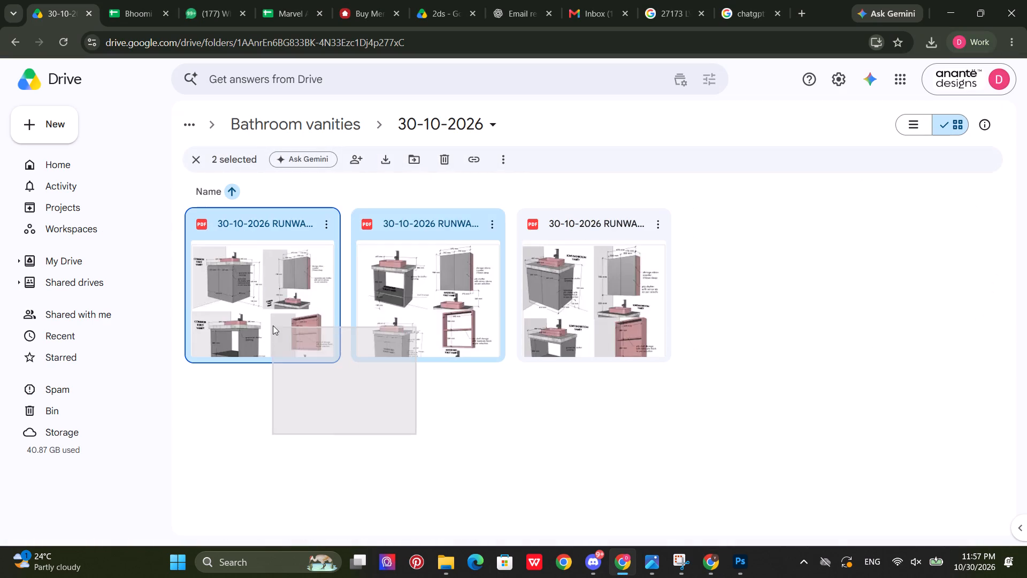
left_click(317, 469)
double_click(270, 301)
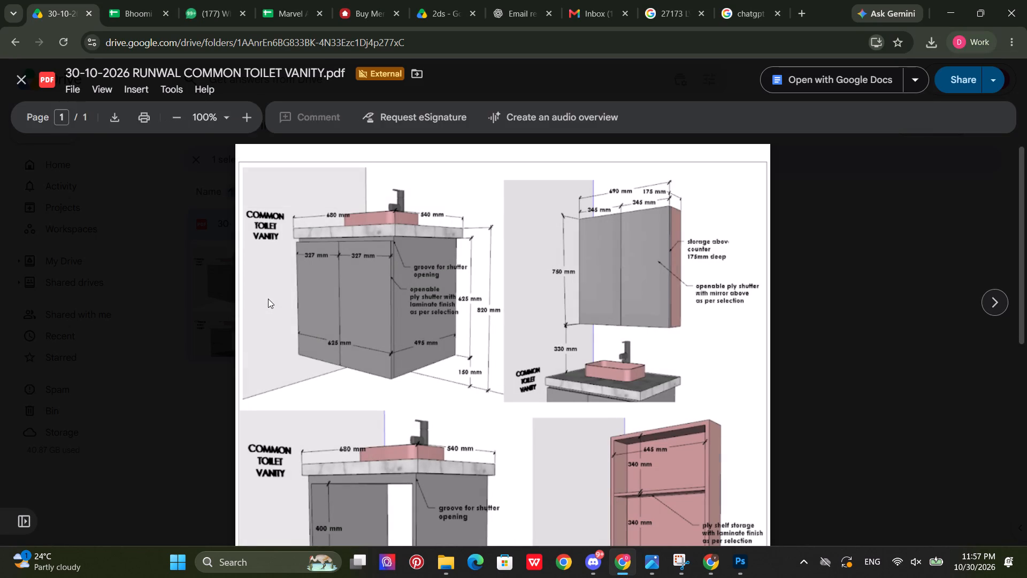
key("Escape")
Move the uploaded 30-10-2026 RUNWAL COMMON TOILET VANITY PDF in the 30-10-2026 Drive folder to the bin.
left_click(266, 295)
key("Delete")
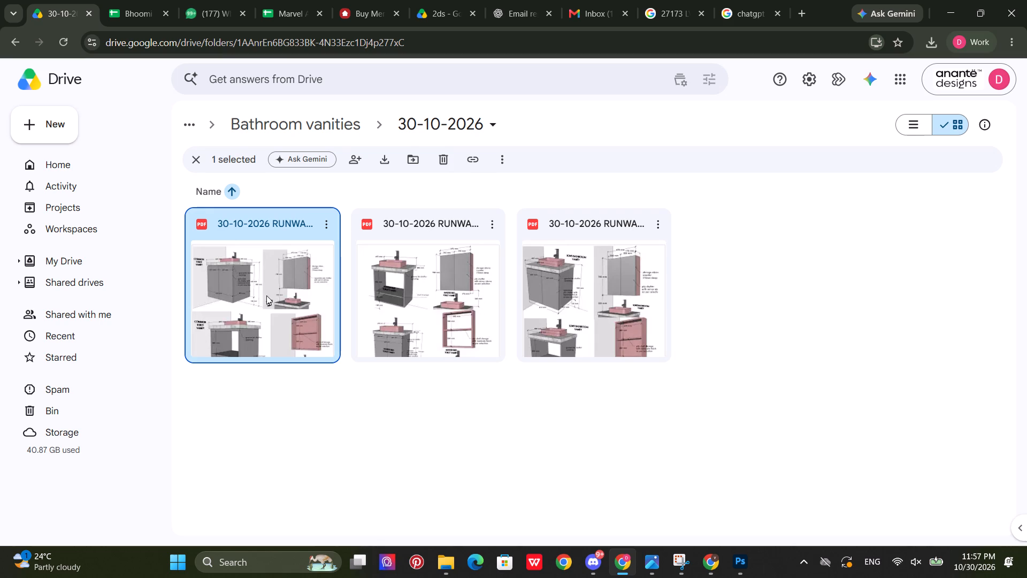
left_click(568, 357)
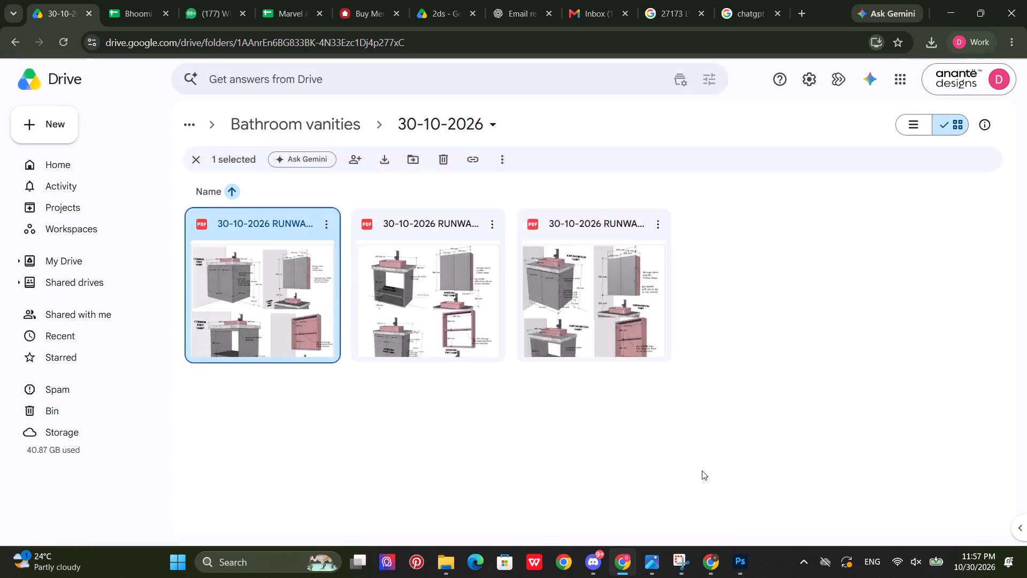
Switch to Photoshop and save the RUNWAL COMMON TOILET VANITY PDF with the High Quality Print preset, preserving Photoshop editing capabilities.
left_click(740, 556)
left_click(555, 227)
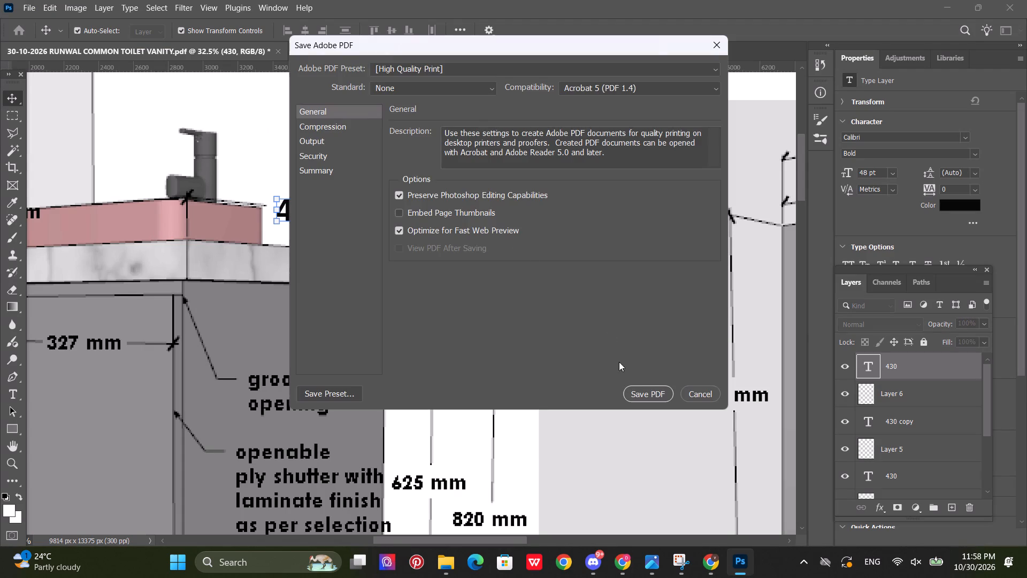
left_click(637, 389)
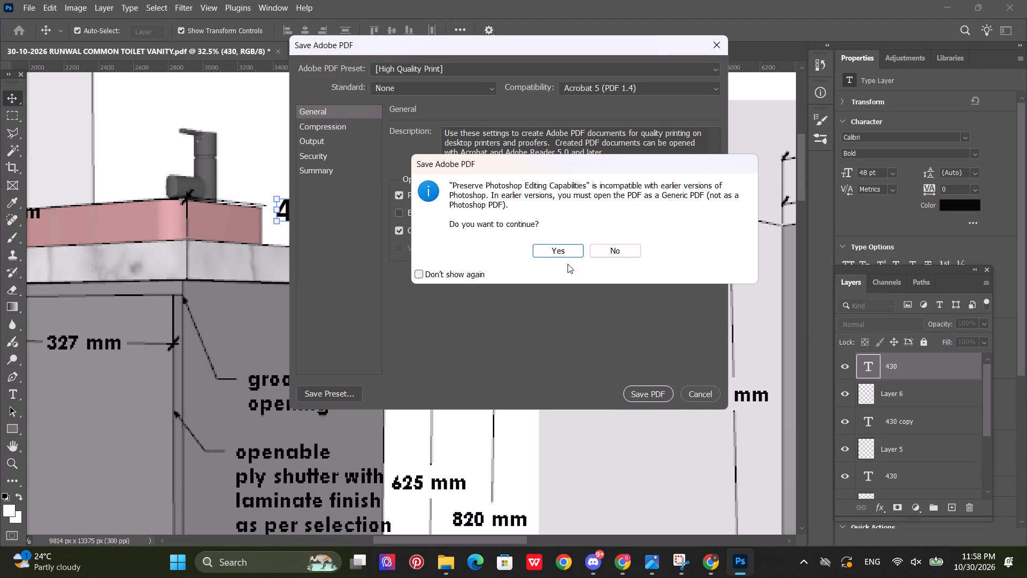
left_click(564, 252)
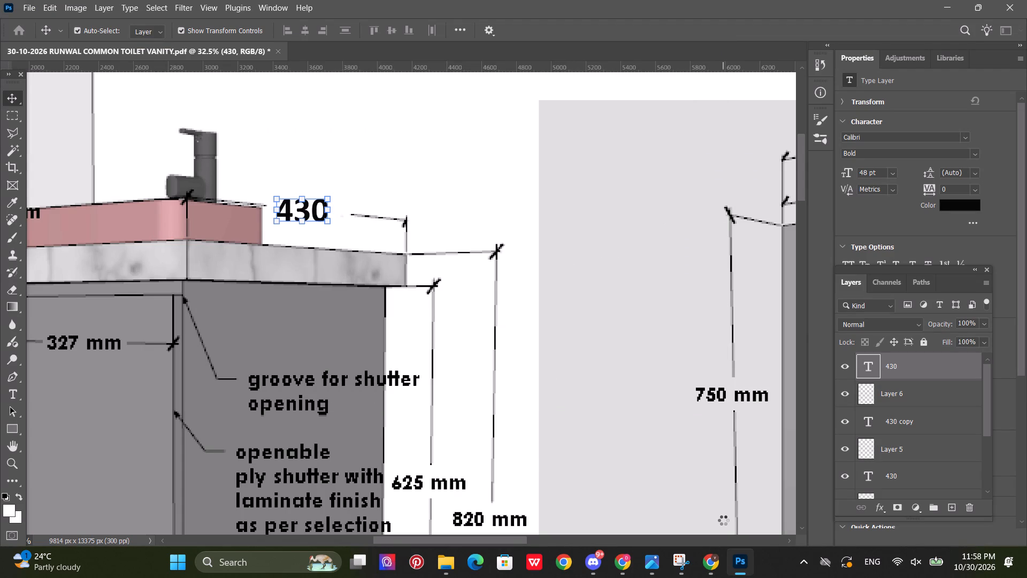
Switch to Google Drive and upload the 30-10-2026 RUNWAL COMMON TOILET VANITY PDF from Downloads to the 30-10-2026 folder.
left_click(703, 564)
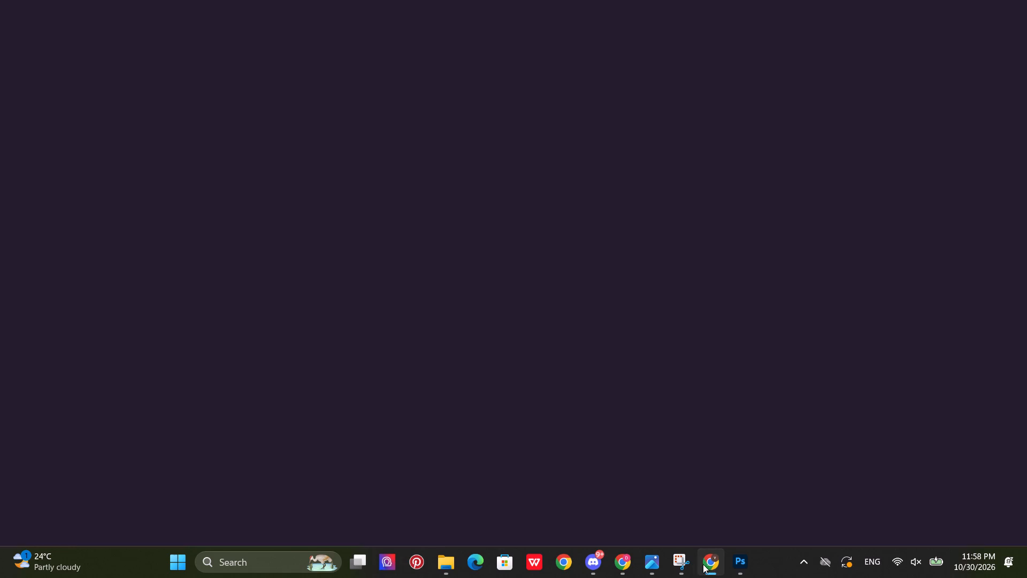
left_click(623, 552)
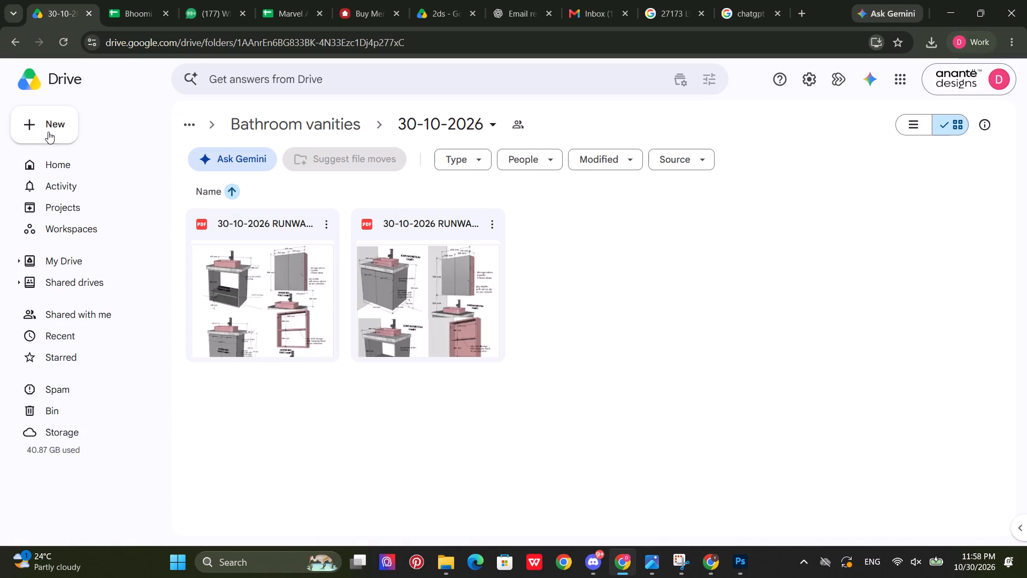
left_click(55, 117)
left_click(68, 150)
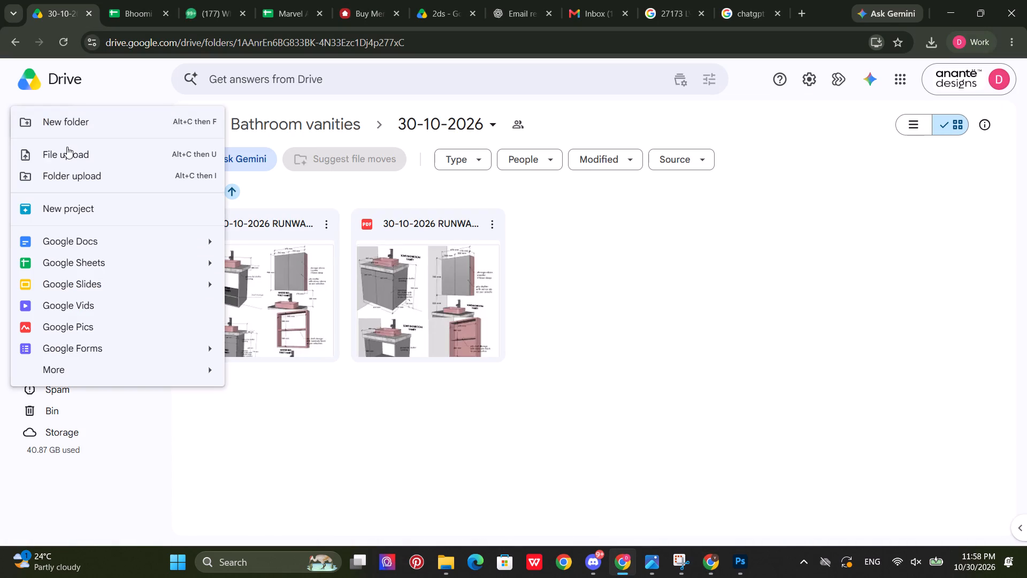
left_click(48, 178)
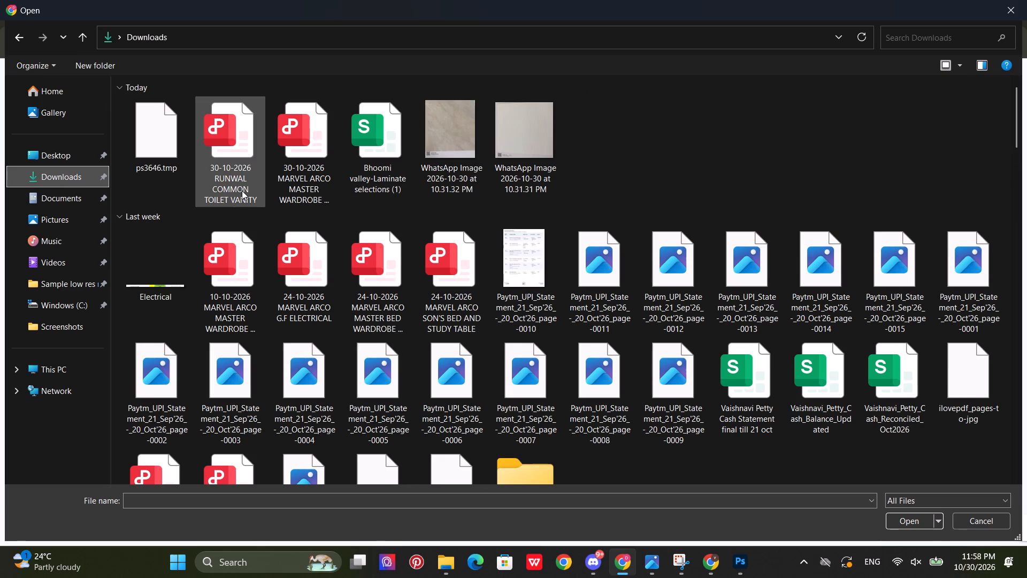
left_click(252, 179)
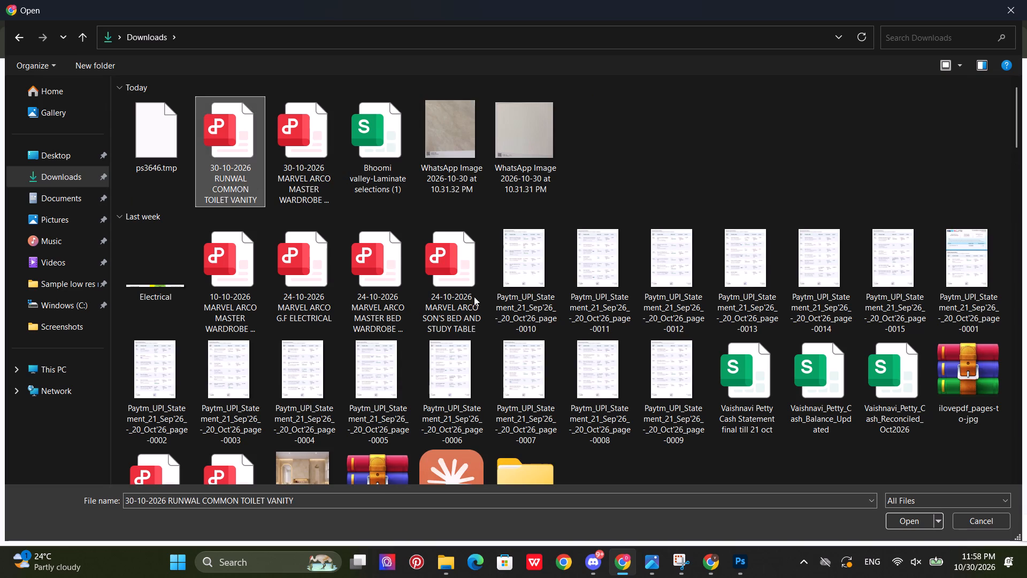
left_click(929, 528)
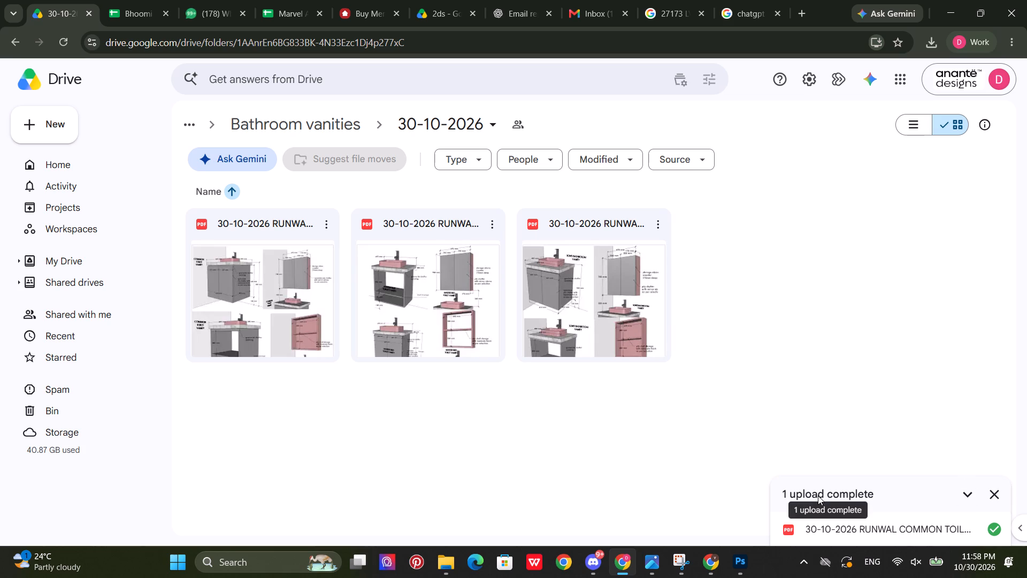
left_click(986, 494)
left_click(678, 473)
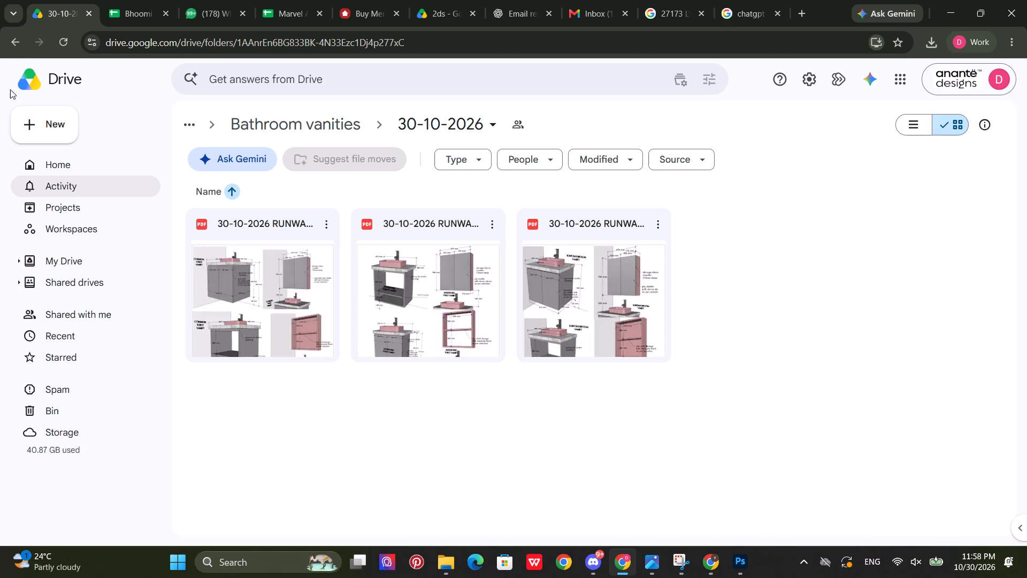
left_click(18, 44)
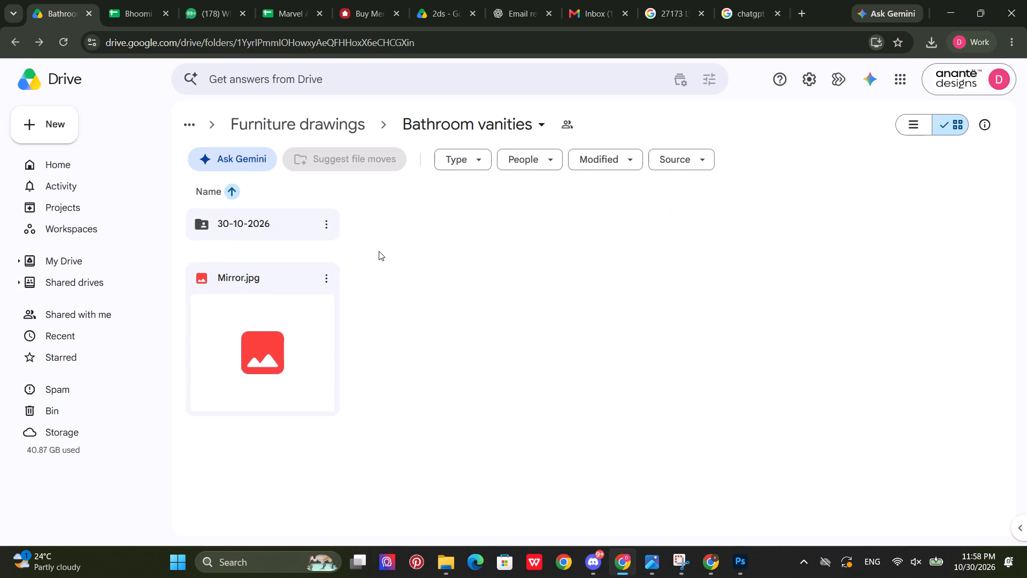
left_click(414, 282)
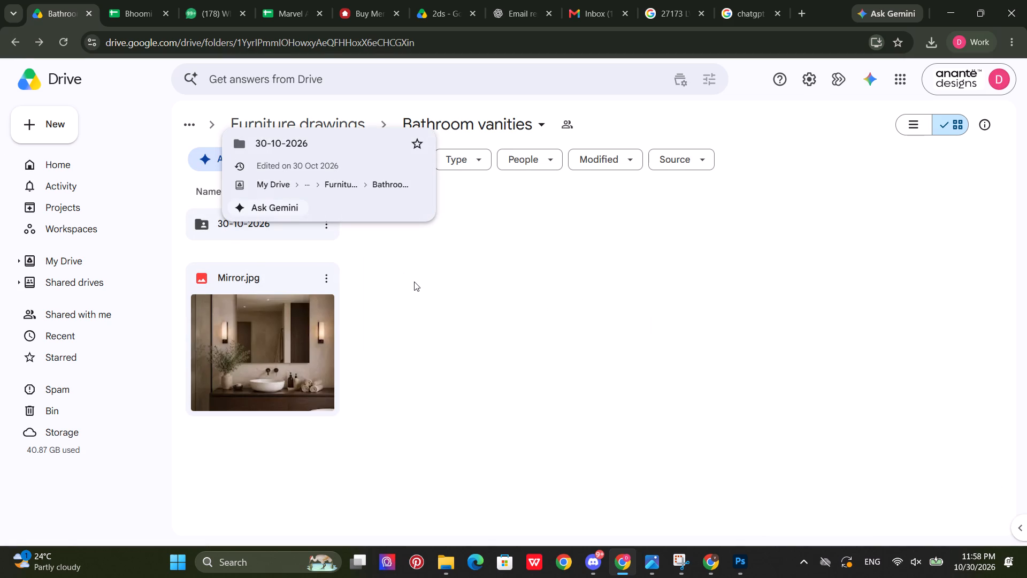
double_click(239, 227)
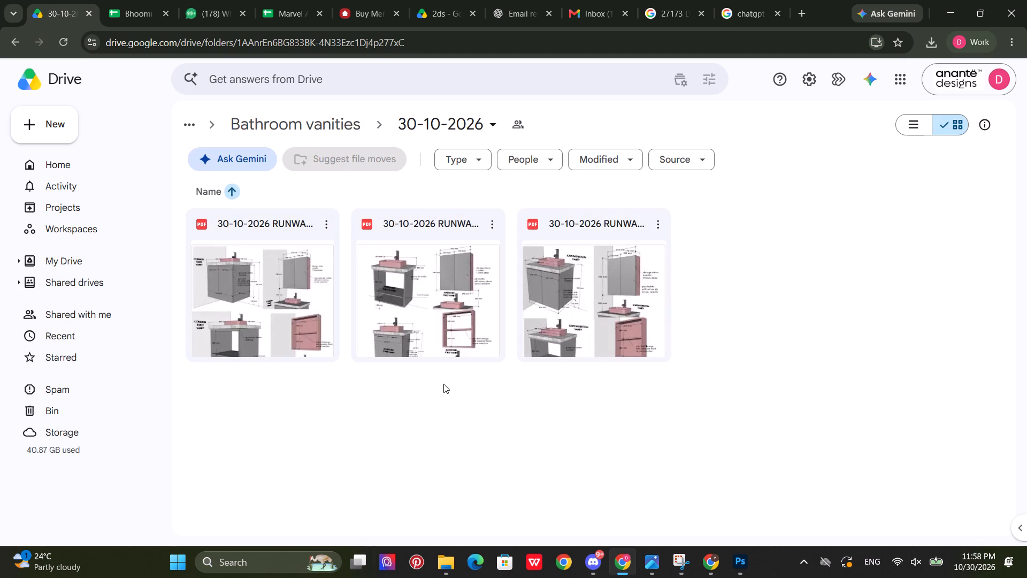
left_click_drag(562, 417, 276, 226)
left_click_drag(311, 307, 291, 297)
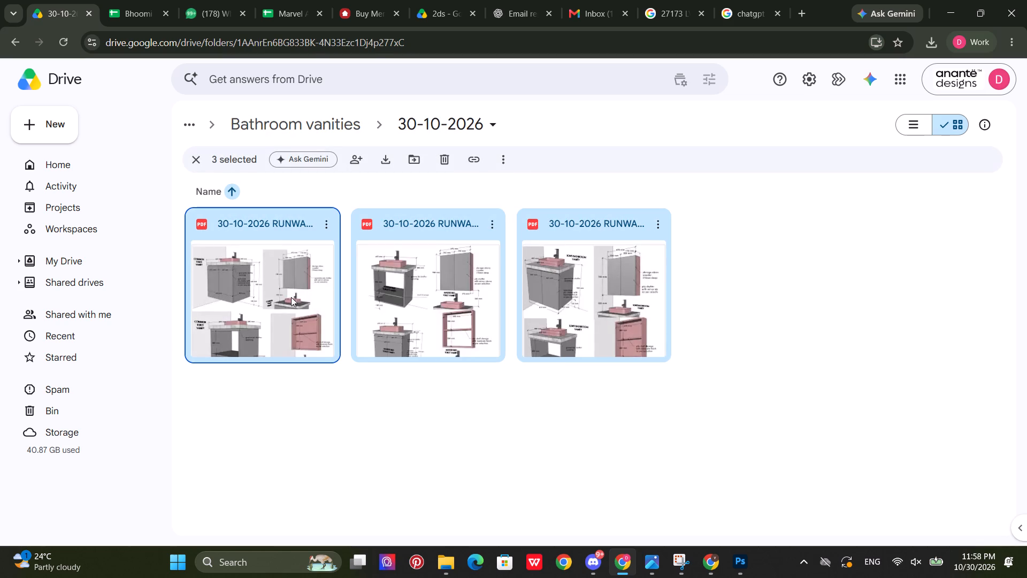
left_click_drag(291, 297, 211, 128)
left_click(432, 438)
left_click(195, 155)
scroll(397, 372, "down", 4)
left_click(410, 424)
Go back from the 30-10-2026 Drive folder to the Bathroom vanities folder.
left_click(16, 36)
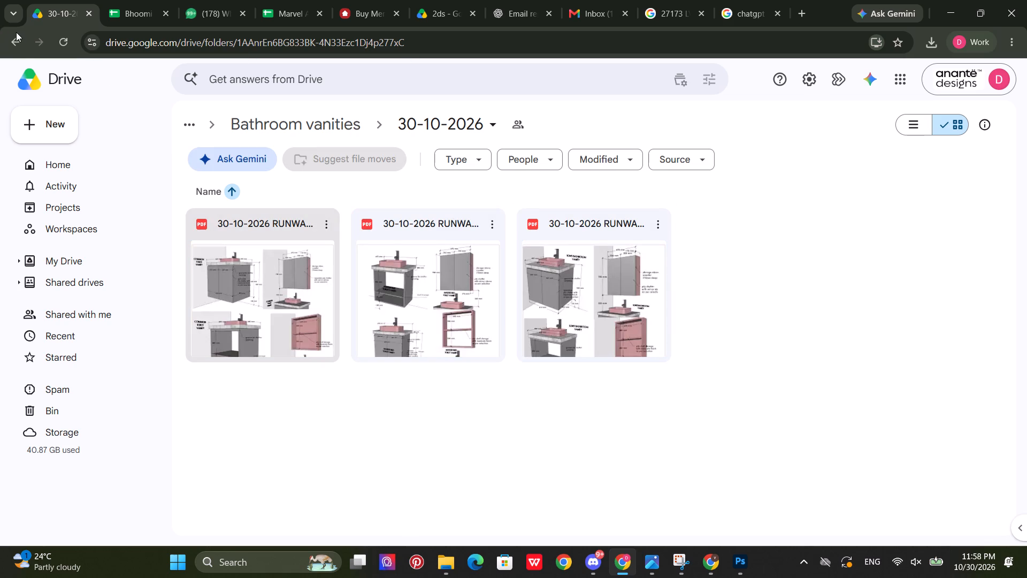
Go back to the Furniture drawings folder and open its Bathroom vanities folder.
left_click(19, 49)
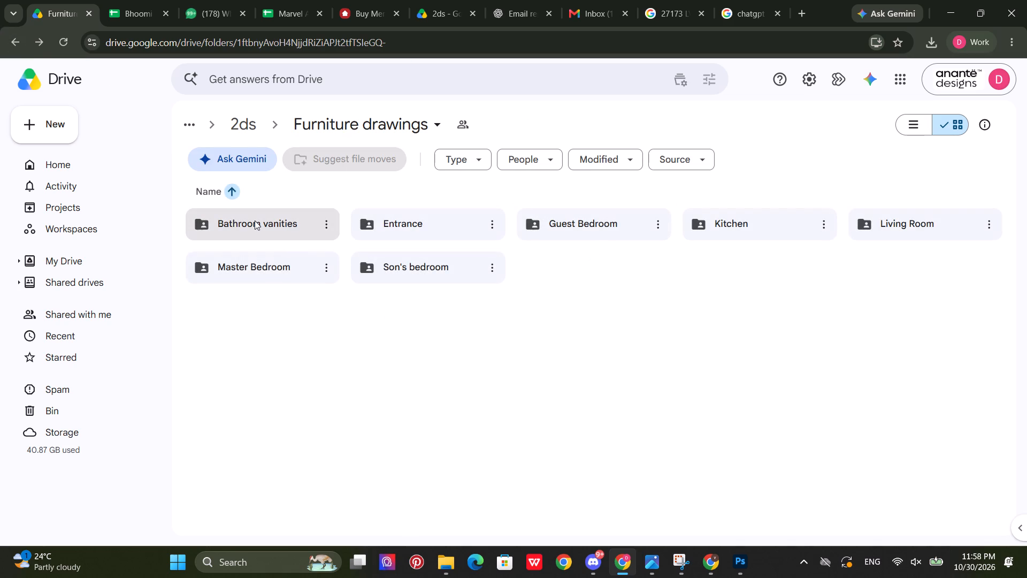
double_click(255, 220)
left_click(355, 293)
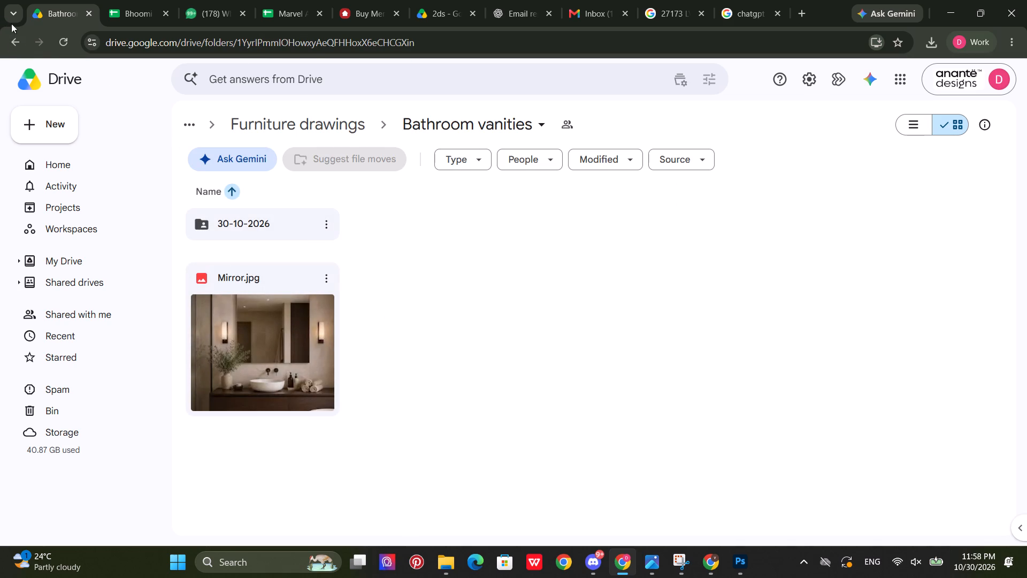
Go back from the Bathroom vanities folder to the Furniture drawings folder.
left_click(21, 39)
left_click(10, 43)
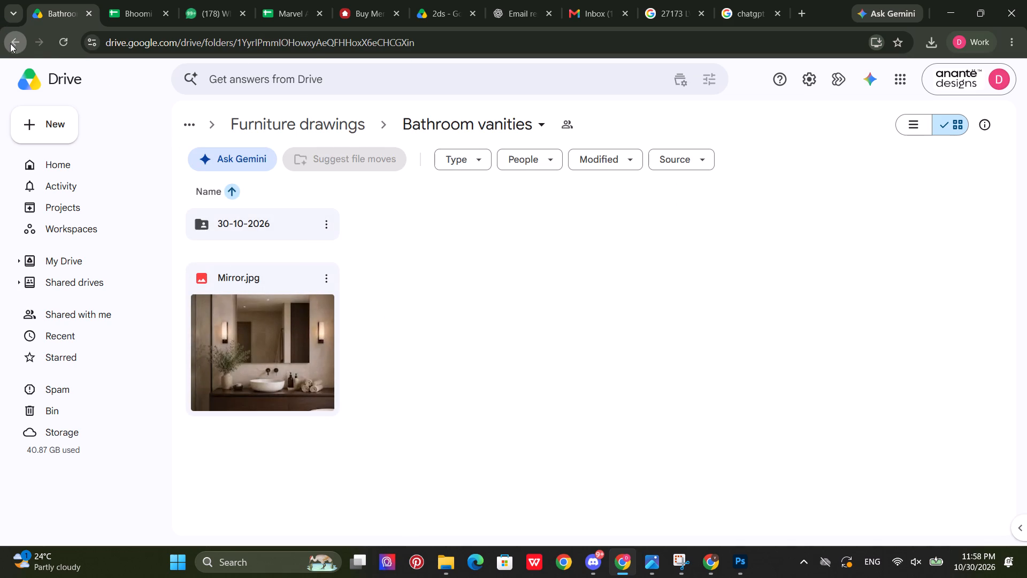